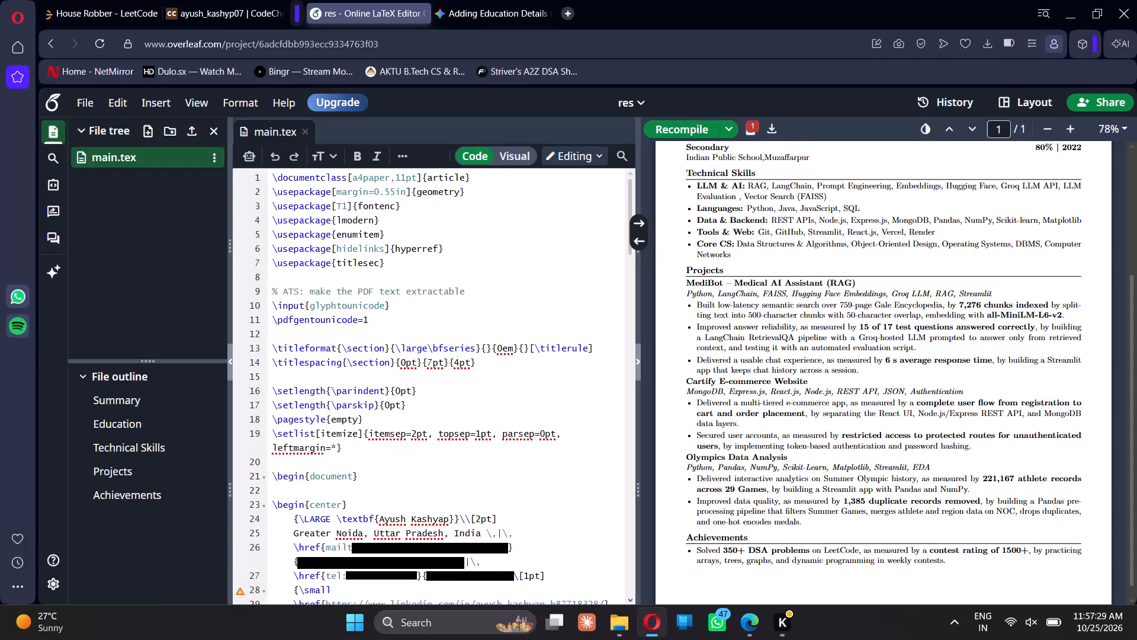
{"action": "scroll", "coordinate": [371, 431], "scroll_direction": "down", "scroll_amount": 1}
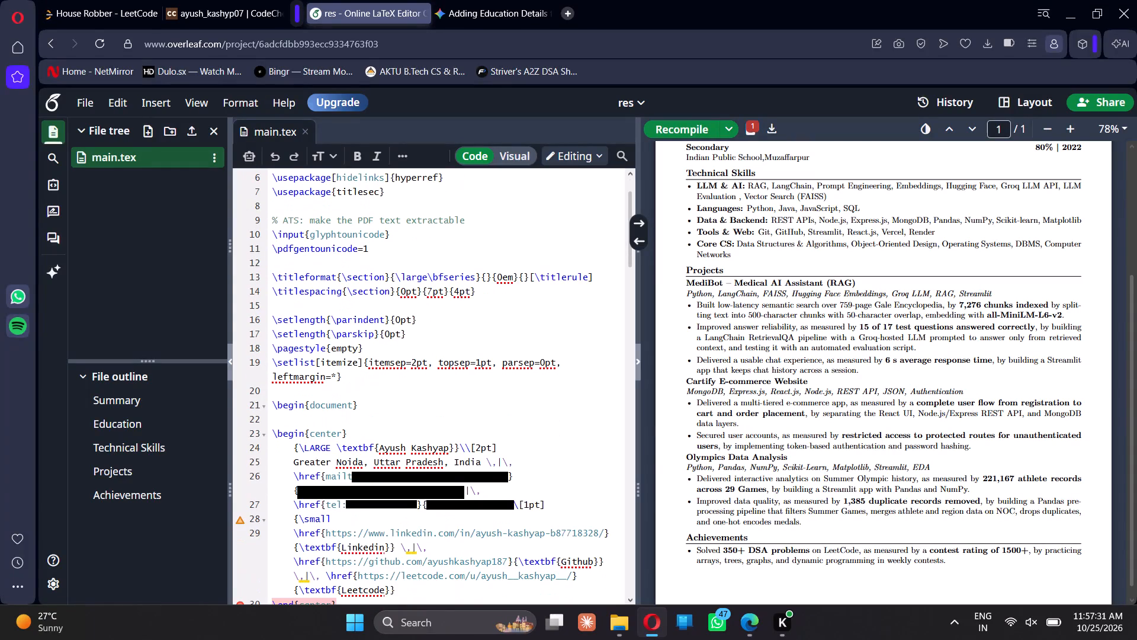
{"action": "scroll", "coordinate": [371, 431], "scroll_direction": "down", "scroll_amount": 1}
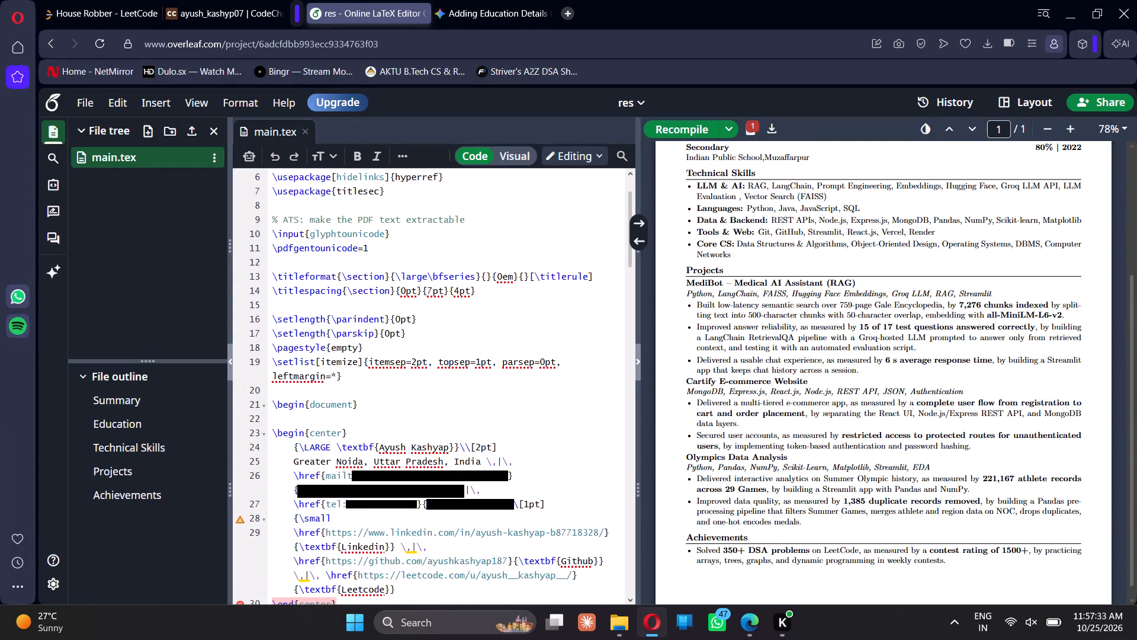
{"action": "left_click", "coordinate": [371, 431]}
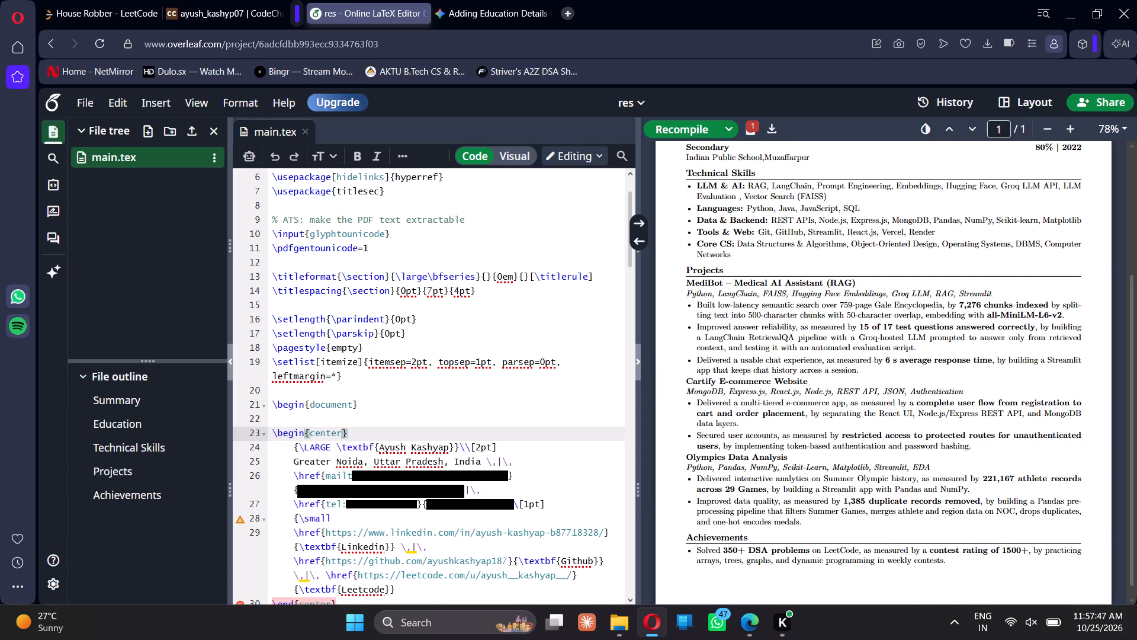
Widen the PDF preview and examine the resume's header, Summary, Education and Technical Skills sections.
{"action": "left_click", "coordinate": [635, 287]}
{"action": "left_click_drag", "start_coordinate": [640, 287], "coordinate": [460, 287]}
{"action": "scroll", "coordinate": [747, 338], "scroll_direction": "up", "scroll_amount": 1}
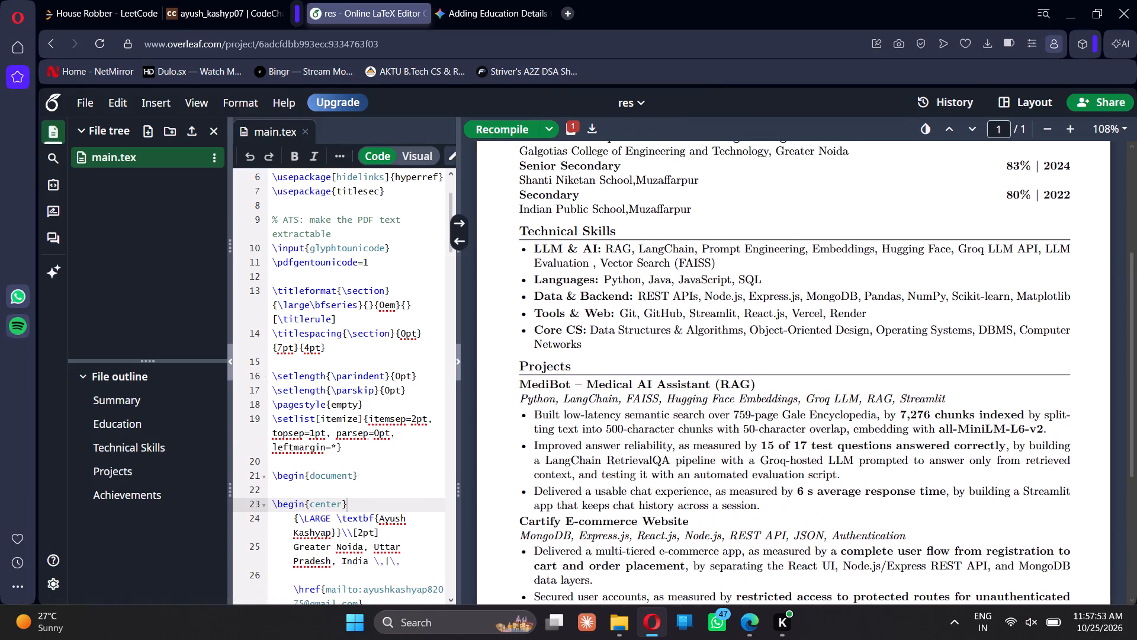
{"action": "scroll", "coordinate": [882, 364], "scroll_direction": "up", "scroll_amount": 3}
{"action": "scroll", "coordinate": [882, 364], "scroll_direction": "down", "scroll_amount": 1}
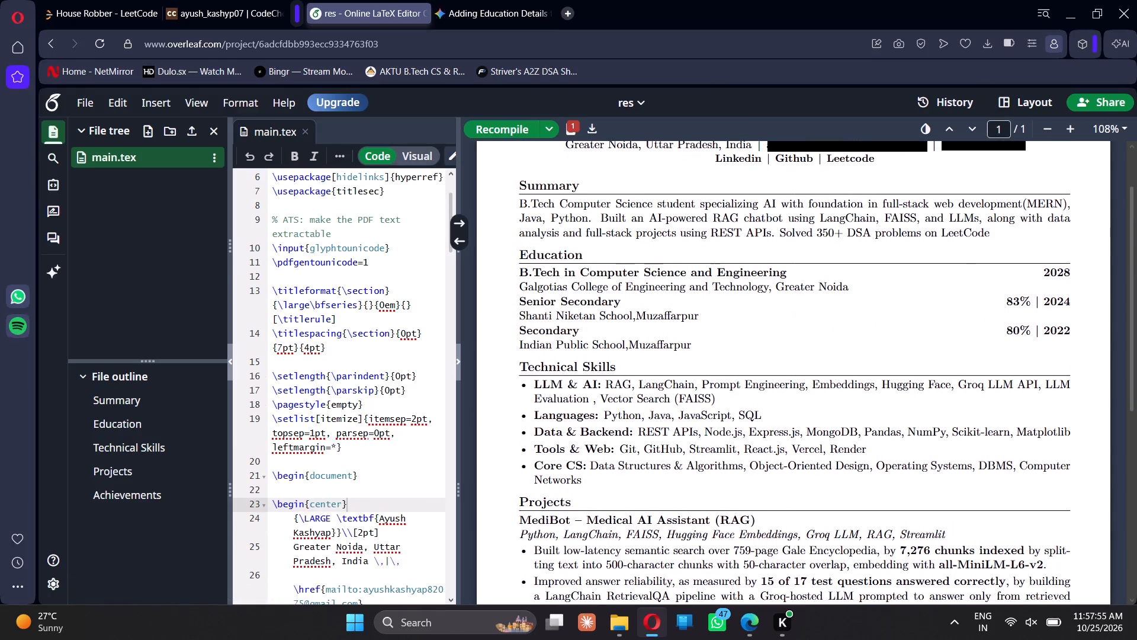
{"action": "scroll", "coordinate": [882, 364], "scroll_direction": "down", "scroll_amount": 1}
{"action": "scroll", "coordinate": [882, 364], "scroll_direction": "up", "scroll_amount": 1}
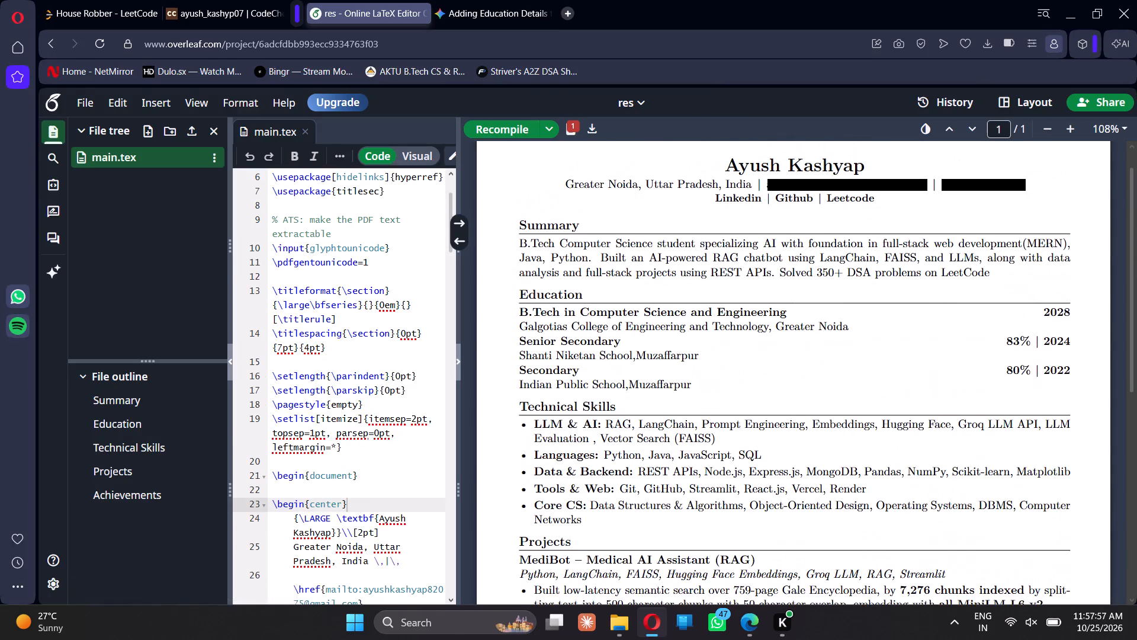
{"action": "scroll", "coordinate": [882, 364], "scroll_direction": "down", "scroll_amount": 2}
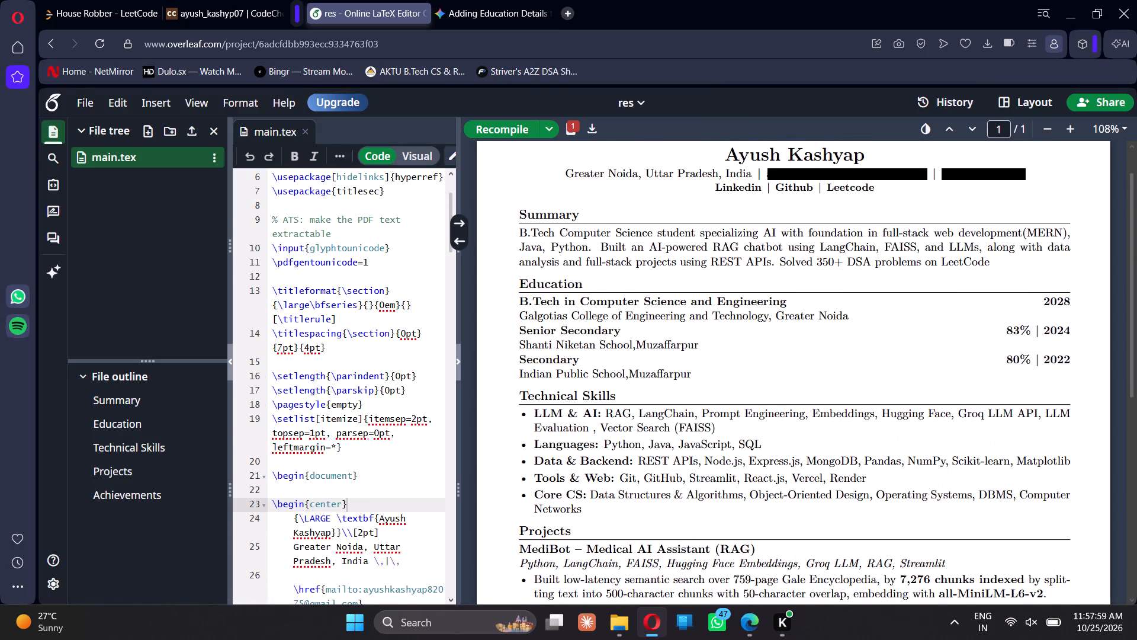
{"action": "scroll", "coordinate": [882, 364], "scroll_direction": "down", "scroll_amount": 1}
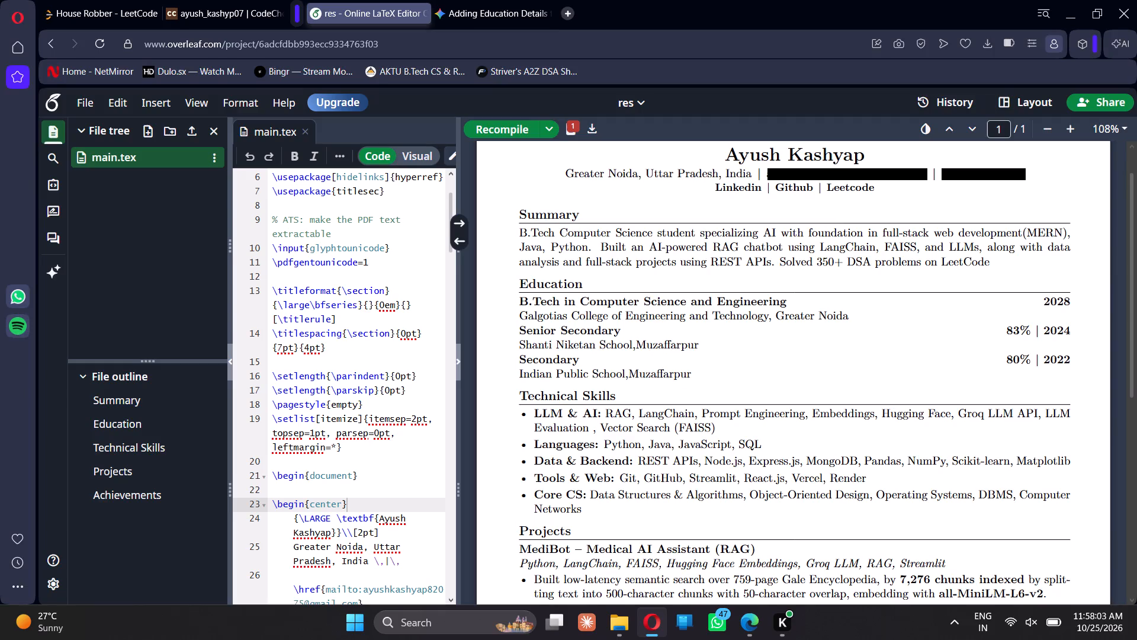
Enlarge the PDF preview further and read through the whole resume, from the header down to the Projects and Achievements sections.
{"action": "left_click_drag", "start_coordinate": [459, 277], "coordinate": [334, 284]}
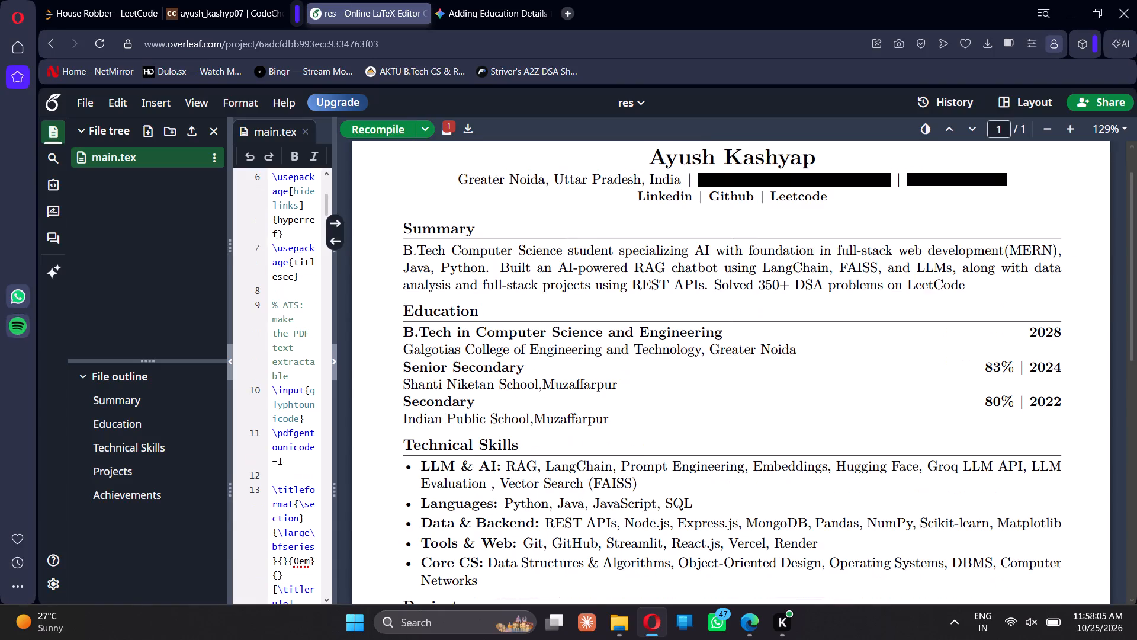
{"action": "scroll", "coordinate": [600, 306], "scroll_direction": "up", "scroll_amount": 2}
{"action": "scroll", "coordinate": [600, 306], "scroll_direction": "down", "scroll_amount": 1}
{"action": "scroll", "coordinate": [600, 306], "scroll_direction": "up", "scroll_amount": 1}
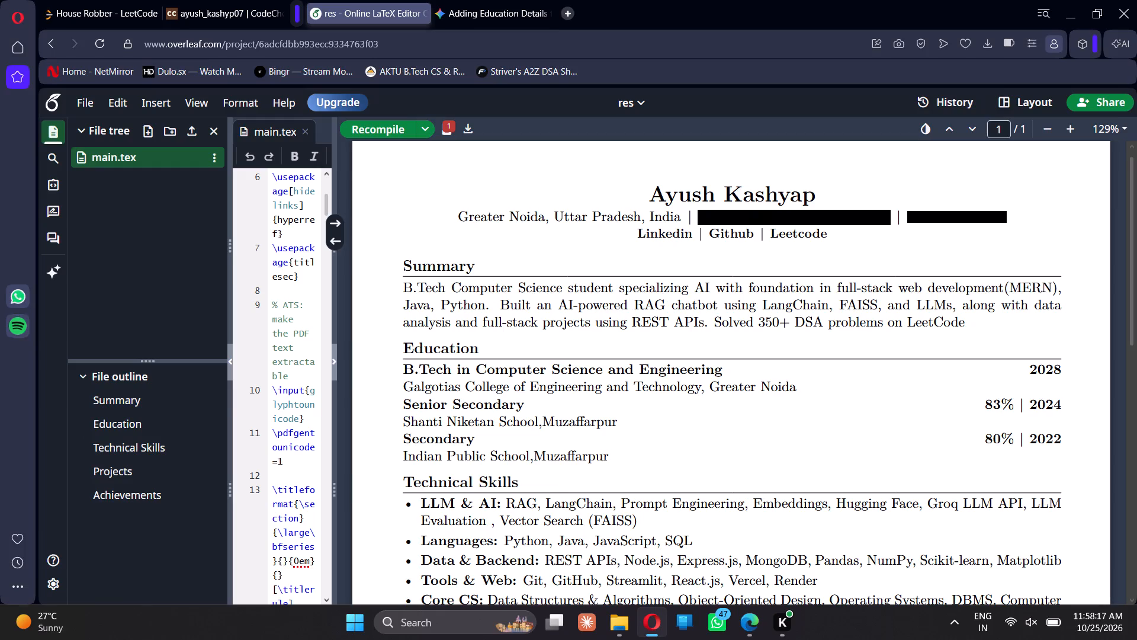
{"action": "scroll", "coordinate": [682, 384], "scroll_direction": "down", "scroll_amount": 5}
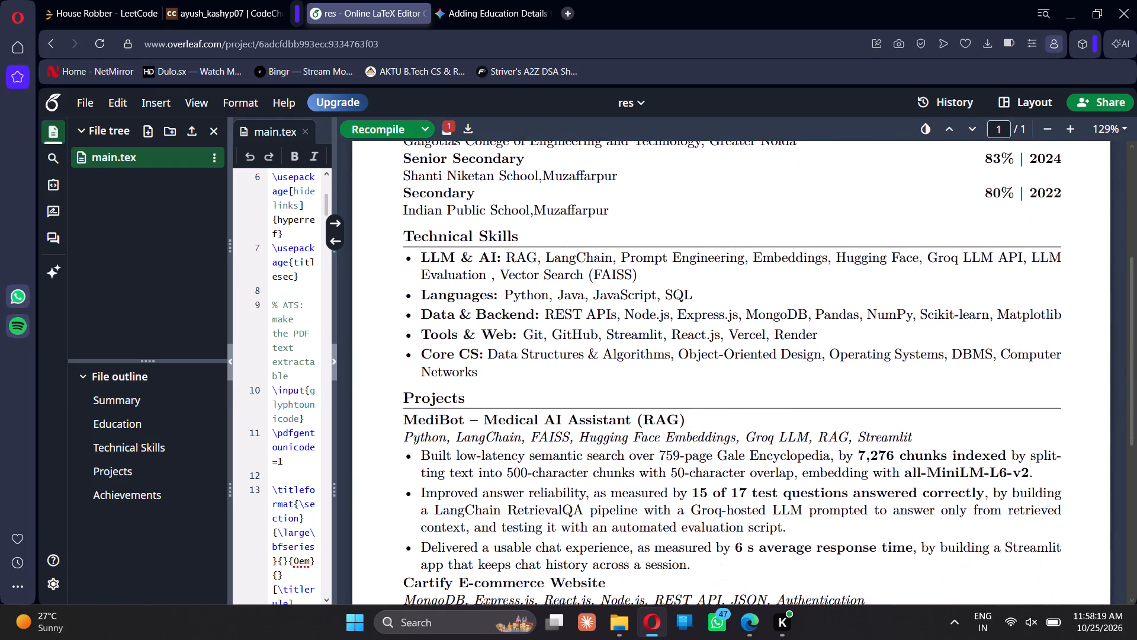
{"action": "scroll", "coordinate": [682, 384], "scroll_direction": "down", "scroll_amount": 5}
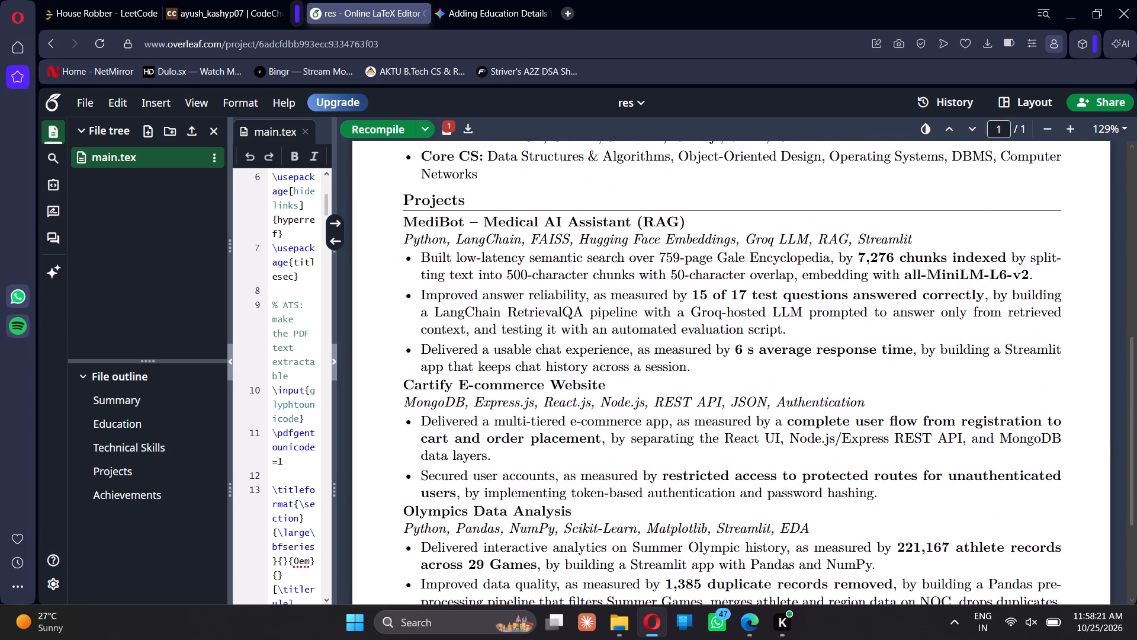
{"action": "scroll", "coordinate": [680, 360], "scroll_direction": "down", "scroll_amount": 3}
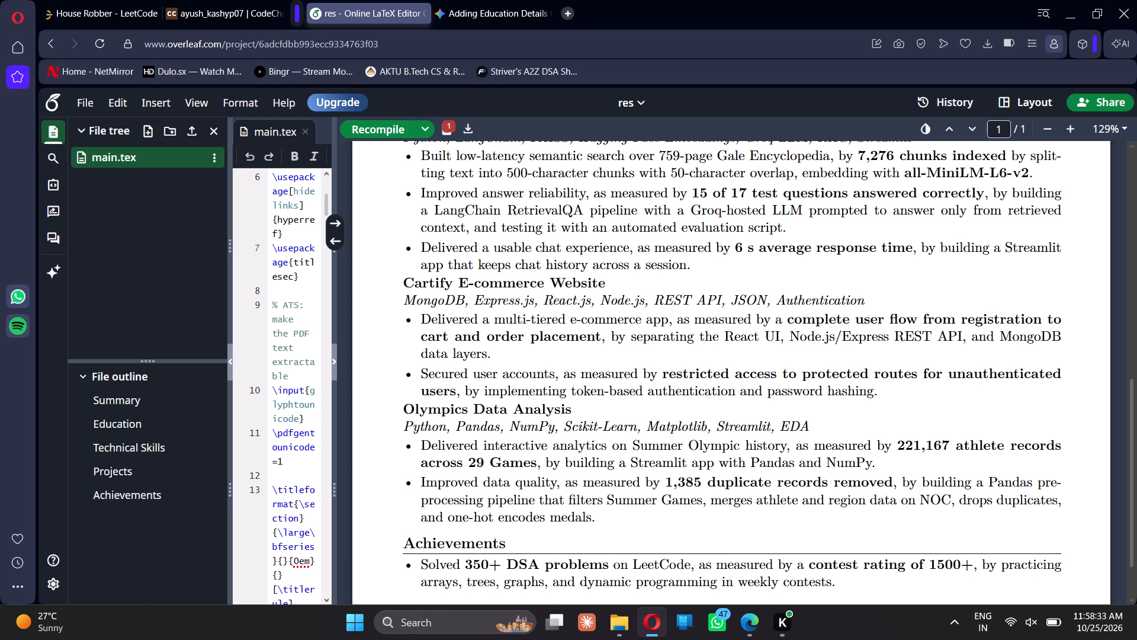
{"action": "scroll", "coordinate": [680, 360], "scroll_direction": "up", "scroll_amount": 1}
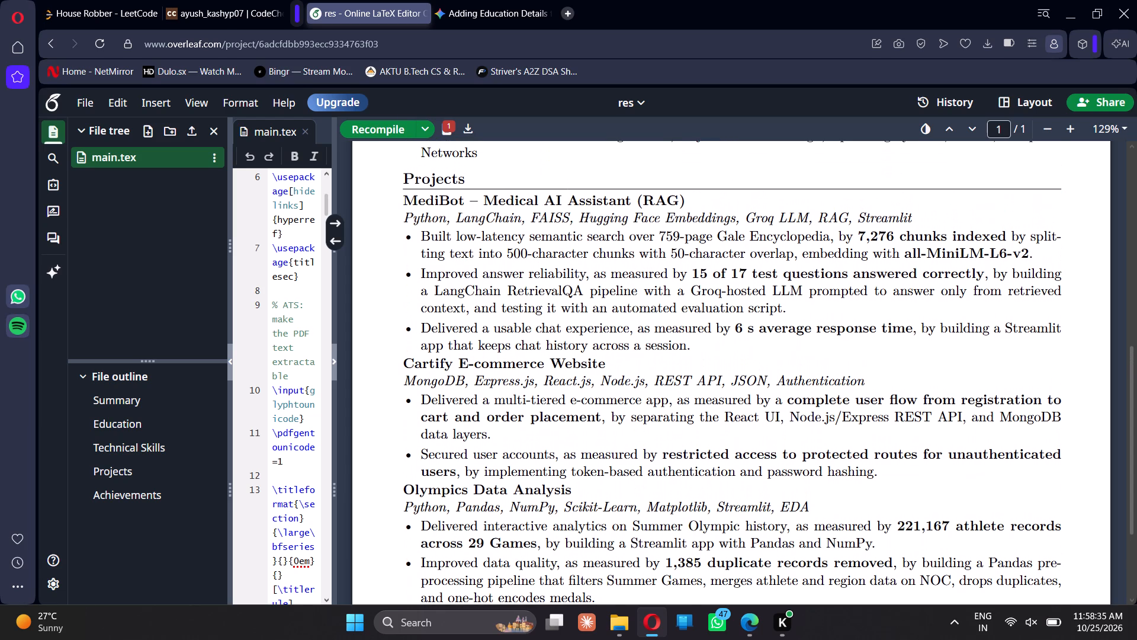
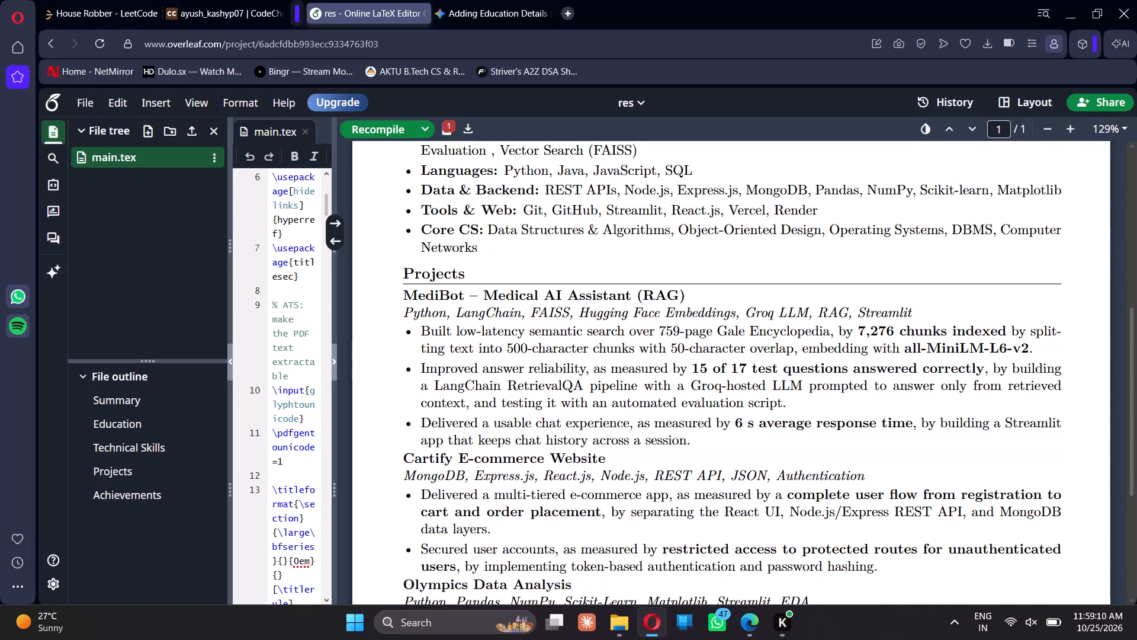
Widen the code editor and look over the resume's LaTeX source from the preamble down to the Education section.
{"action": "left_click_drag", "start_coordinate": [334, 284], "coordinate": [635, 260]}
{"action": "scroll", "coordinate": [487, 326], "scroll_direction": "up", "scroll_amount": 3}
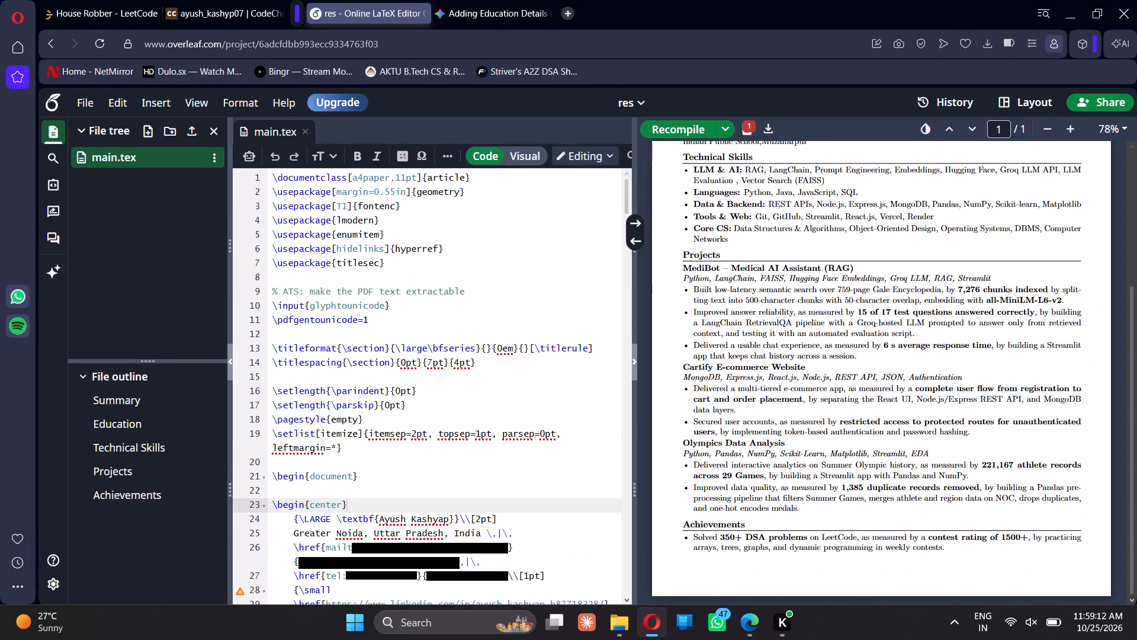
{"action": "scroll", "coordinate": [487, 326], "scroll_direction": "up", "scroll_amount": 4}
{"action": "scroll", "coordinate": [487, 326], "scroll_direction": "down", "scroll_amount": 3}
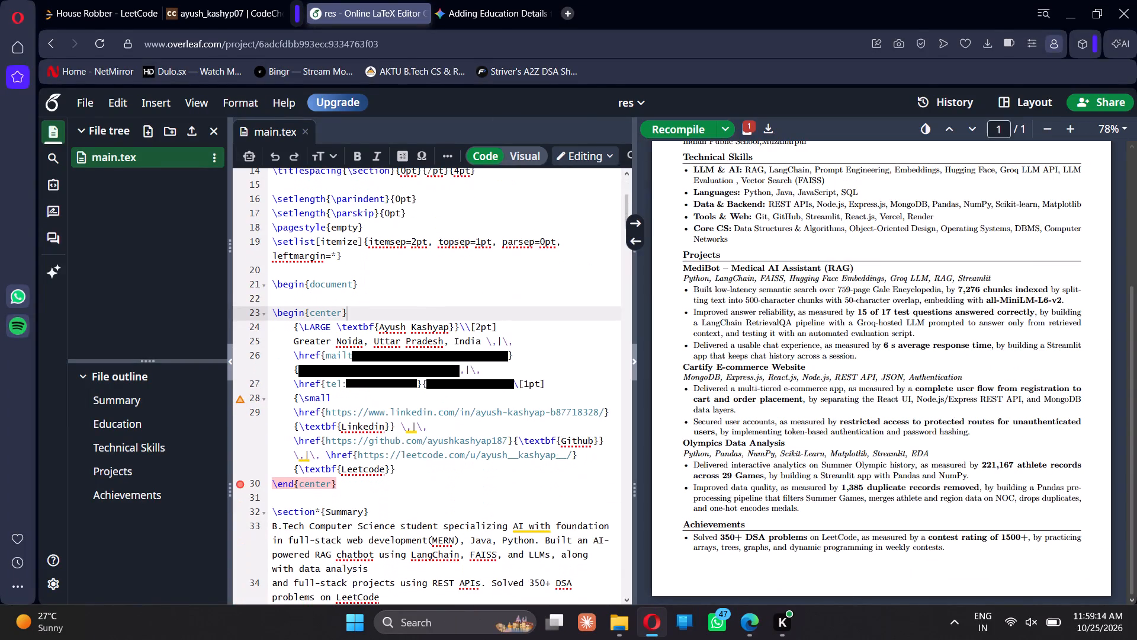
{"action": "scroll", "coordinate": [891, 257], "scroll_direction": "up", "scroll_amount": 4}
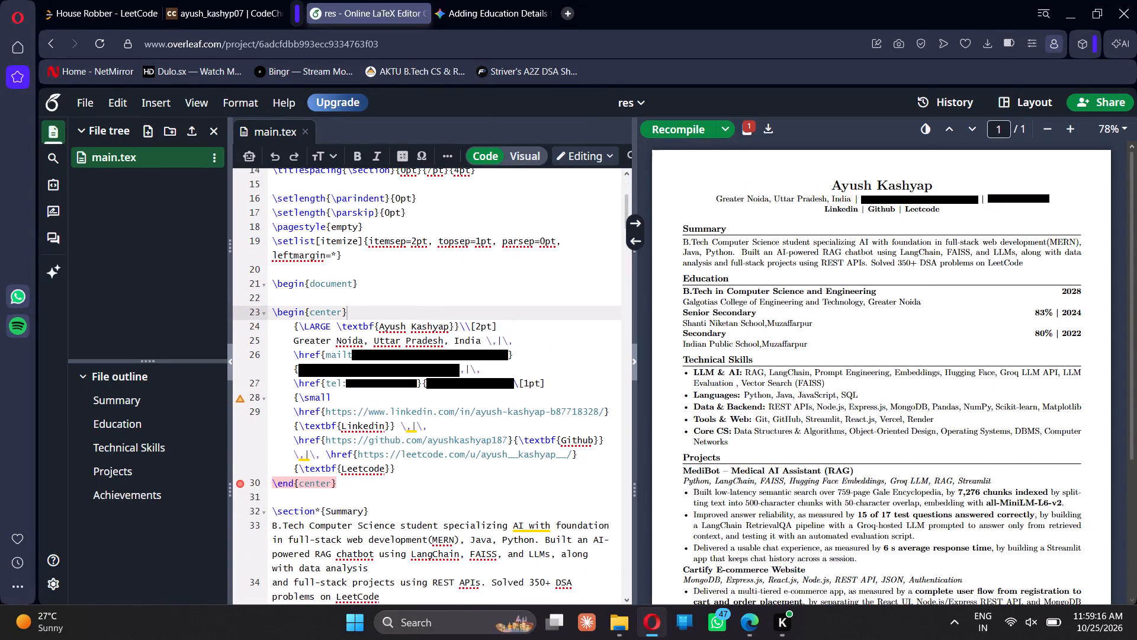
{"action": "scroll", "coordinate": [524, 405], "scroll_direction": "down", "scroll_amount": 2}
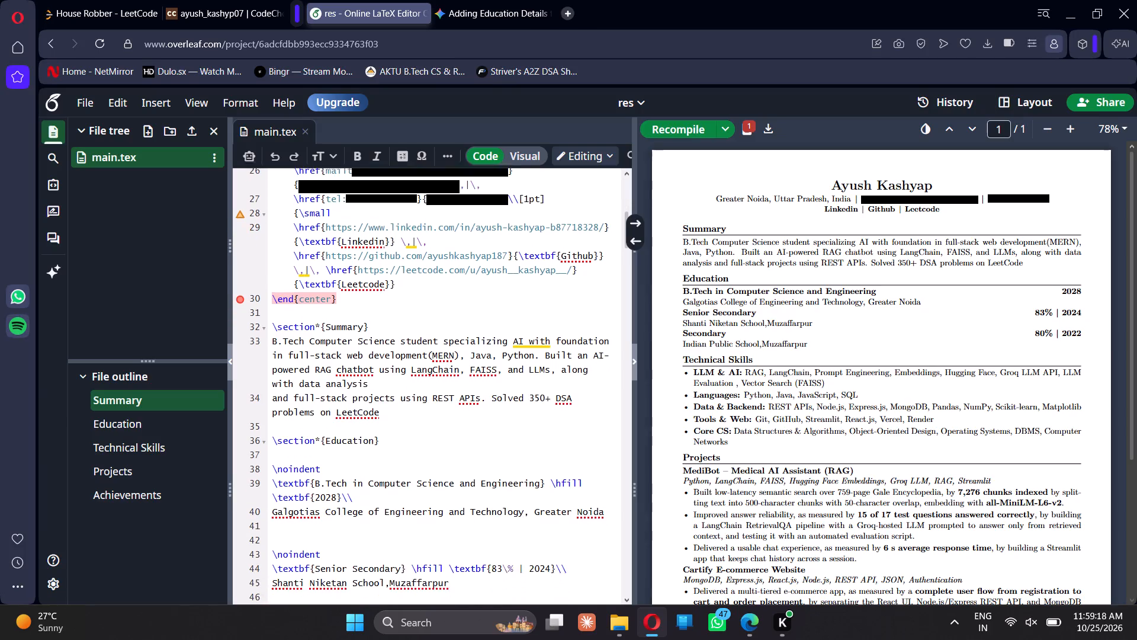
{"action": "scroll", "coordinate": [524, 405], "scroll_direction": "down", "scroll_amount": 3}
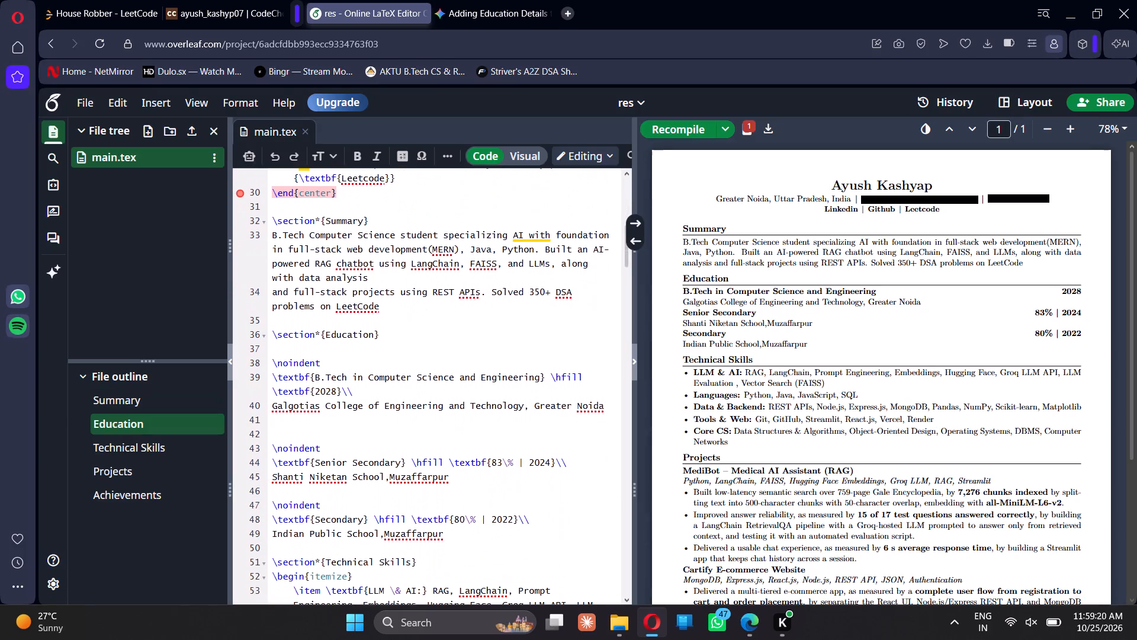
{"action": "scroll", "coordinate": [524, 405], "scroll_direction": "left", "scroll_amount": 1}
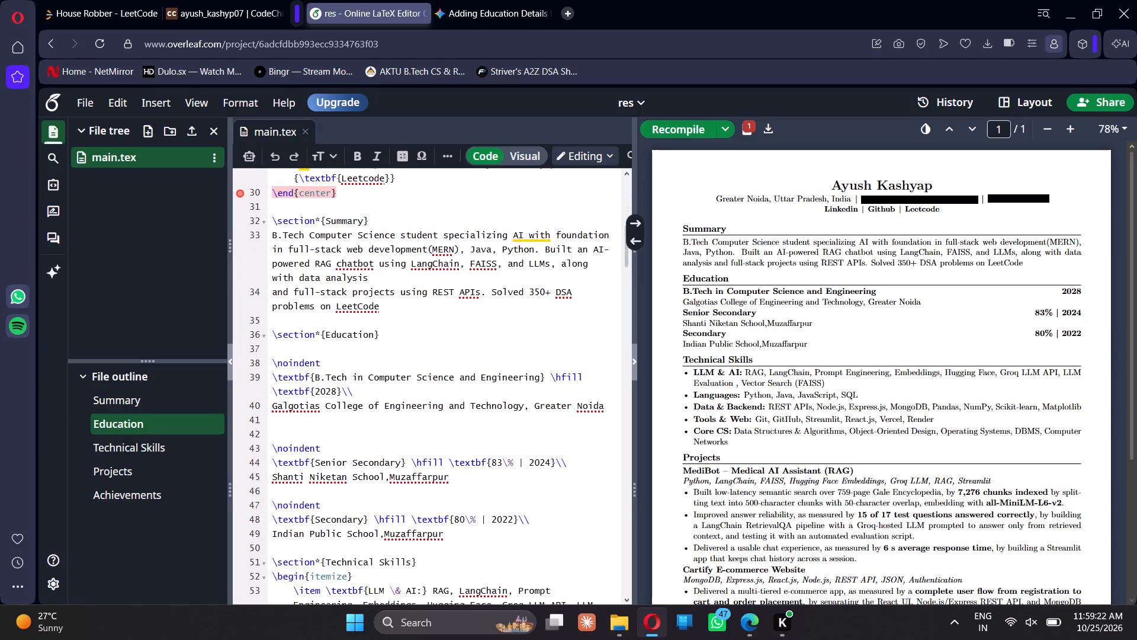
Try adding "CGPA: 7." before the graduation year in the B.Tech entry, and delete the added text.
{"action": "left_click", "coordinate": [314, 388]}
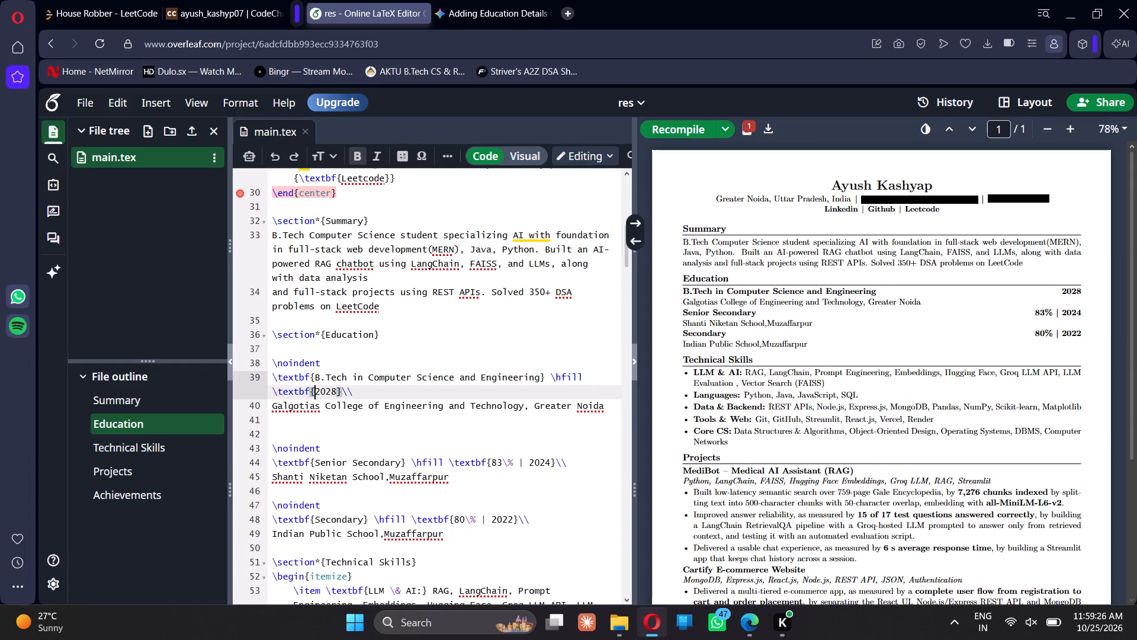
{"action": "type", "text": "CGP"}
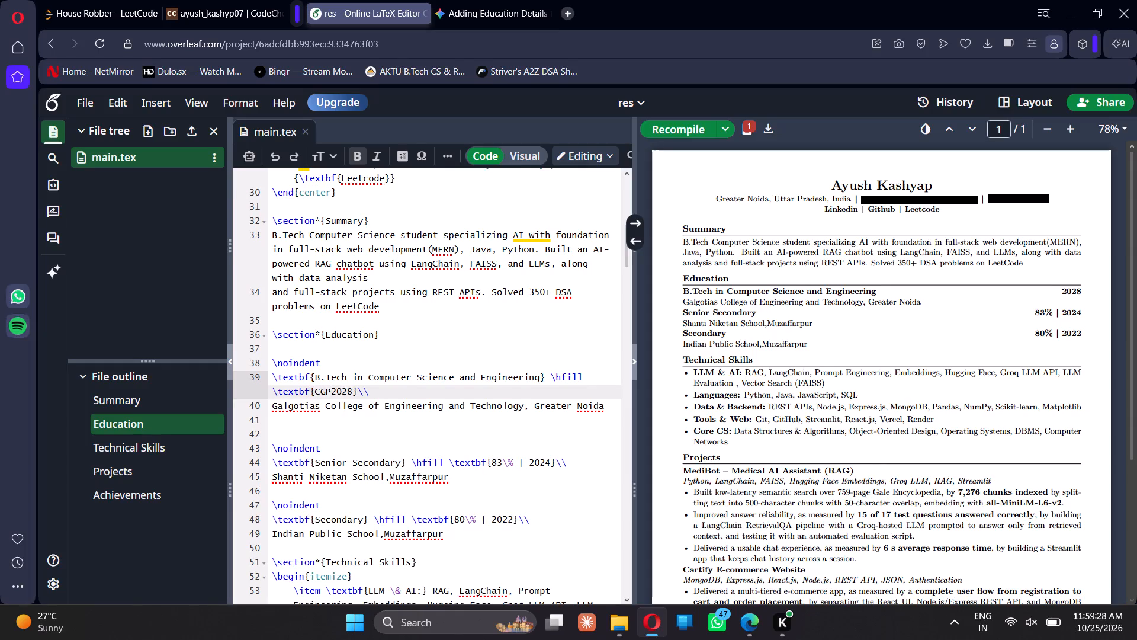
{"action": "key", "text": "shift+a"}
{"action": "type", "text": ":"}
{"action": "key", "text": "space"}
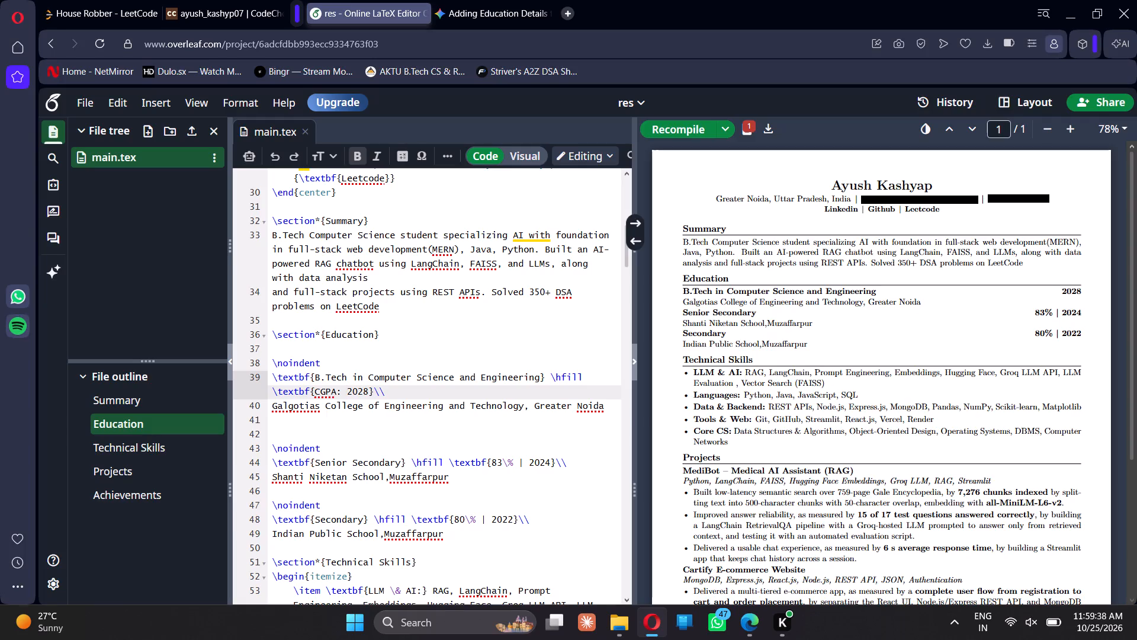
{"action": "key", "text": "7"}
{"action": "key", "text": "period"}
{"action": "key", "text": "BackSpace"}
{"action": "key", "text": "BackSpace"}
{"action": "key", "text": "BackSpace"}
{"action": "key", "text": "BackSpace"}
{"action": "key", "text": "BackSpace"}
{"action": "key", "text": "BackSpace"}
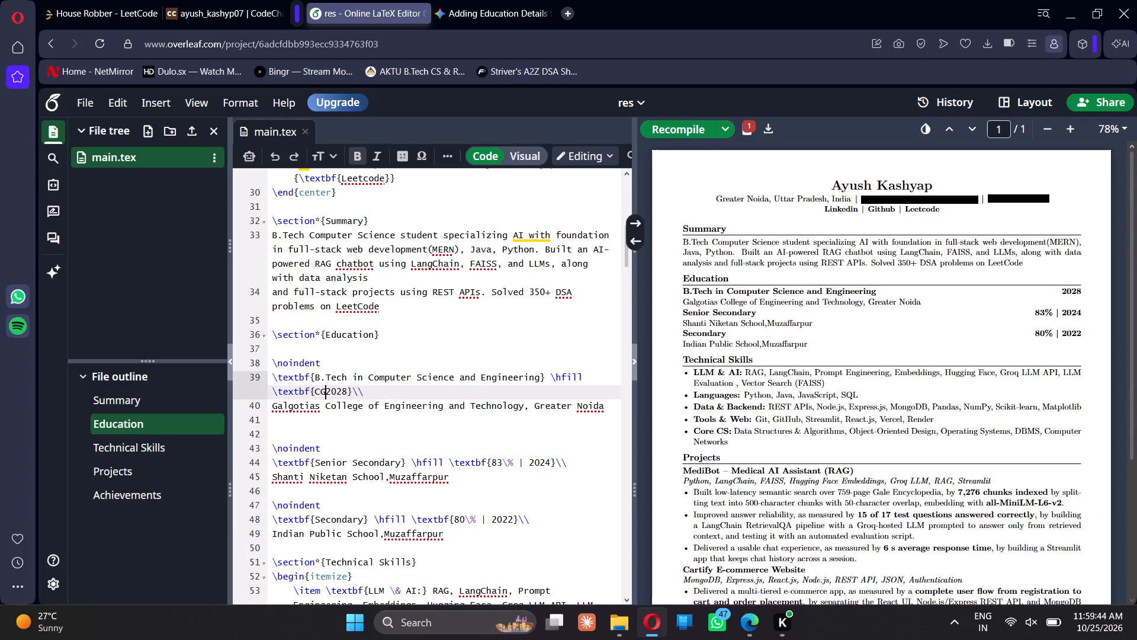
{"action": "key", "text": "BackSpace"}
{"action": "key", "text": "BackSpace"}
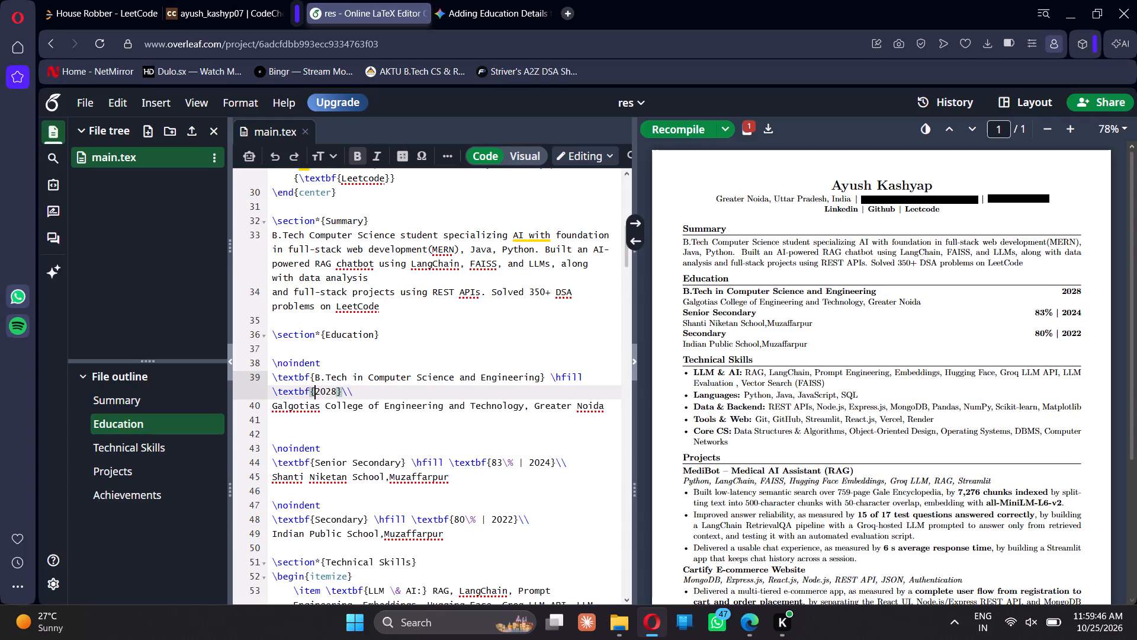
Examine the Education, Technical Skills and Projects sections in the PDF preview and in the LaTeX source.
{"action": "scroll", "coordinate": [843, 352], "scroll_direction": "down", "scroll_amount": 2}
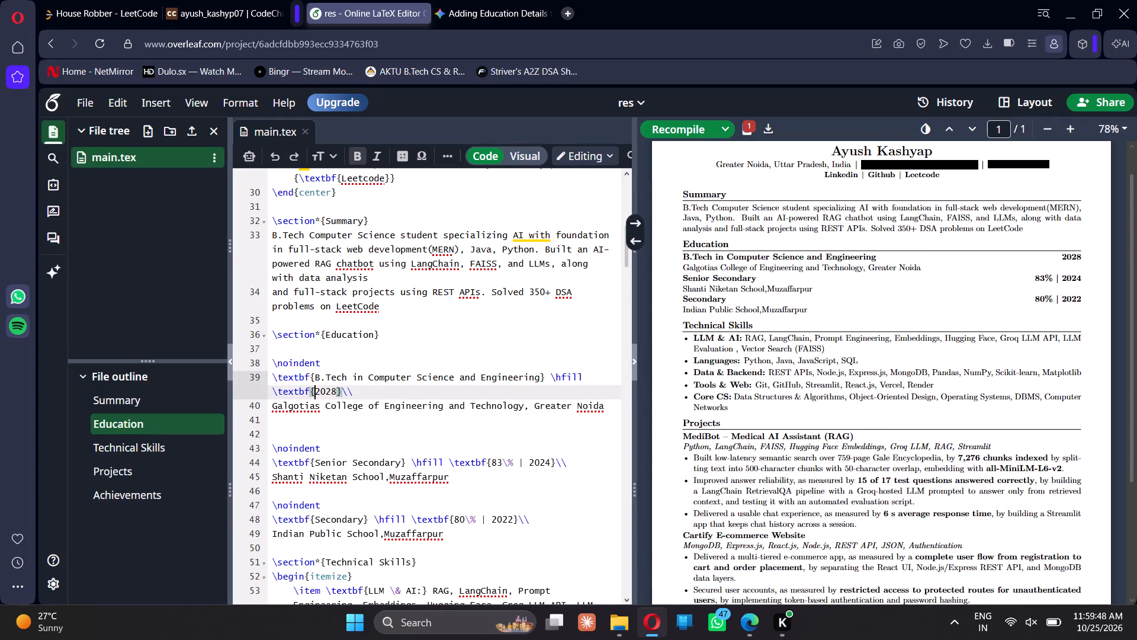
{"action": "scroll", "coordinate": [843, 352], "scroll_direction": "down", "scroll_amount": 1}
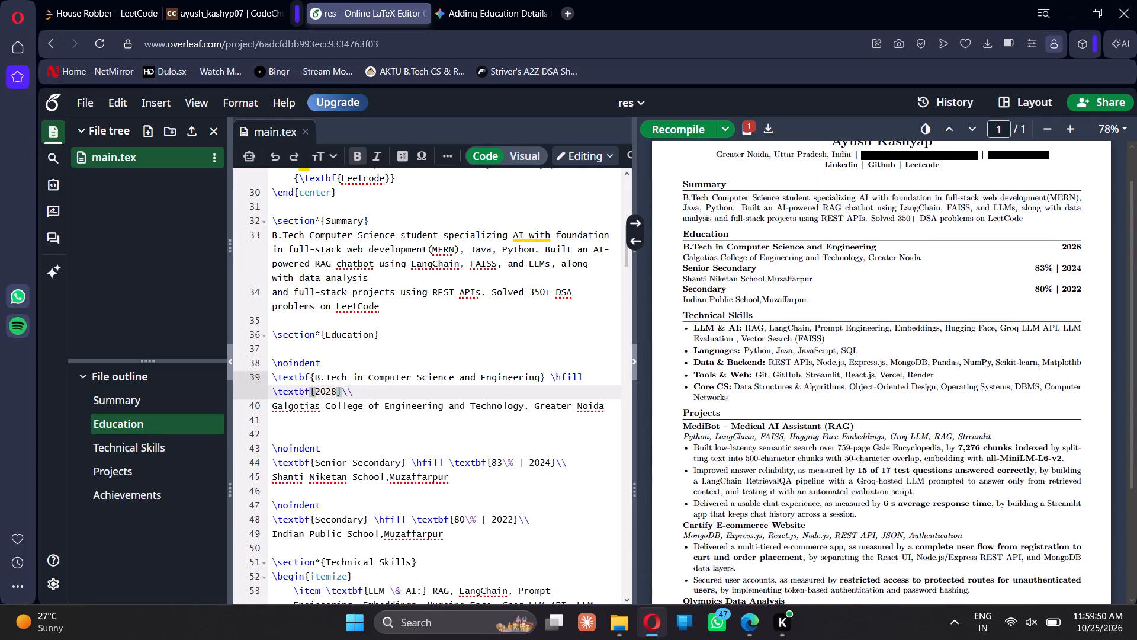
{"action": "scroll", "coordinate": [843, 352], "scroll_direction": "down", "scroll_amount": 2}
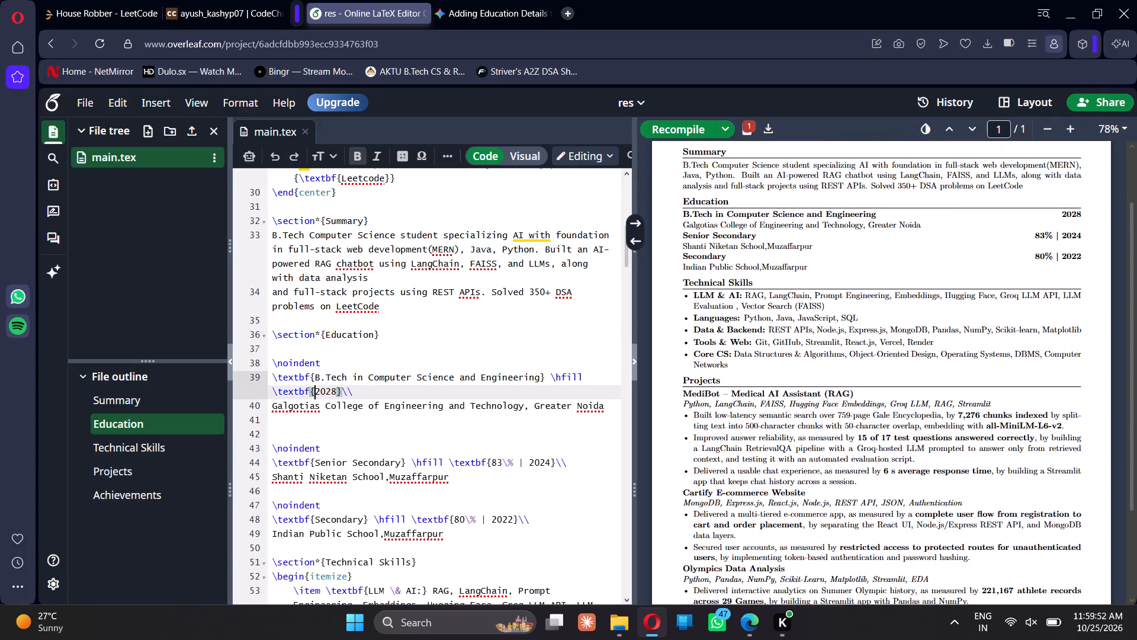
{"action": "scroll", "coordinate": [843, 352], "scroll_direction": "down", "scroll_amount": 2}
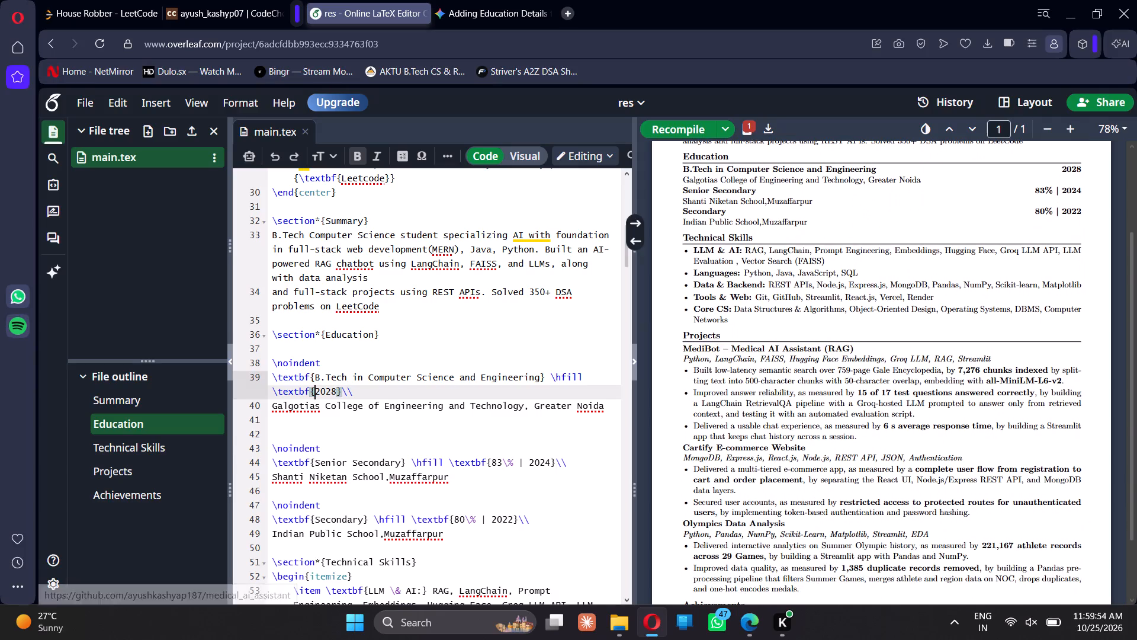
{"action": "scroll", "coordinate": [525, 473], "scroll_direction": "down", "scroll_amount": 1}
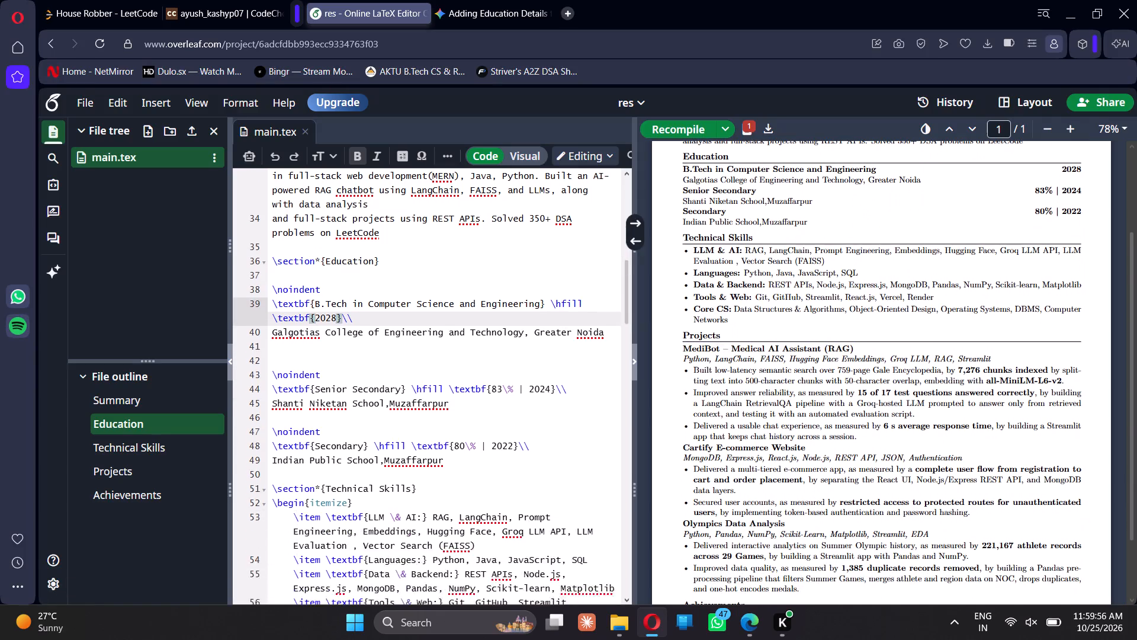
{"action": "scroll", "coordinate": [525, 473], "scroll_direction": "down", "scroll_amount": 2}
{"action": "scroll", "coordinate": [525, 473], "scroll_direction": "up", "scroll_amount": 1}
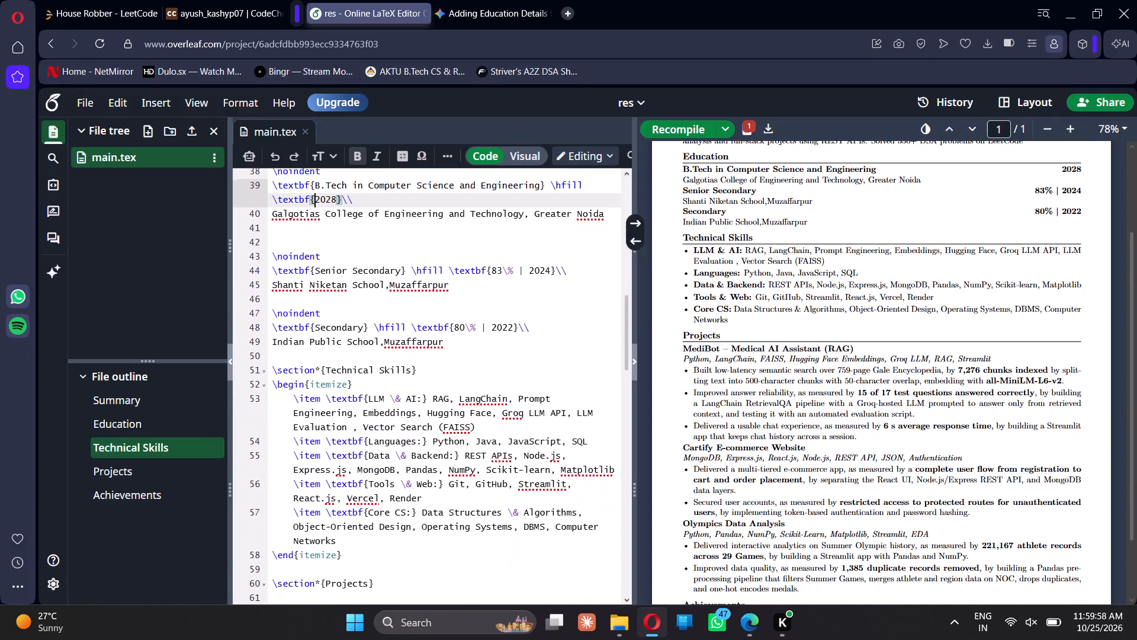
{"action": "scroll", "coordinate": [525, 473], "scroll_direction": "up", "scroll_amount": 1}
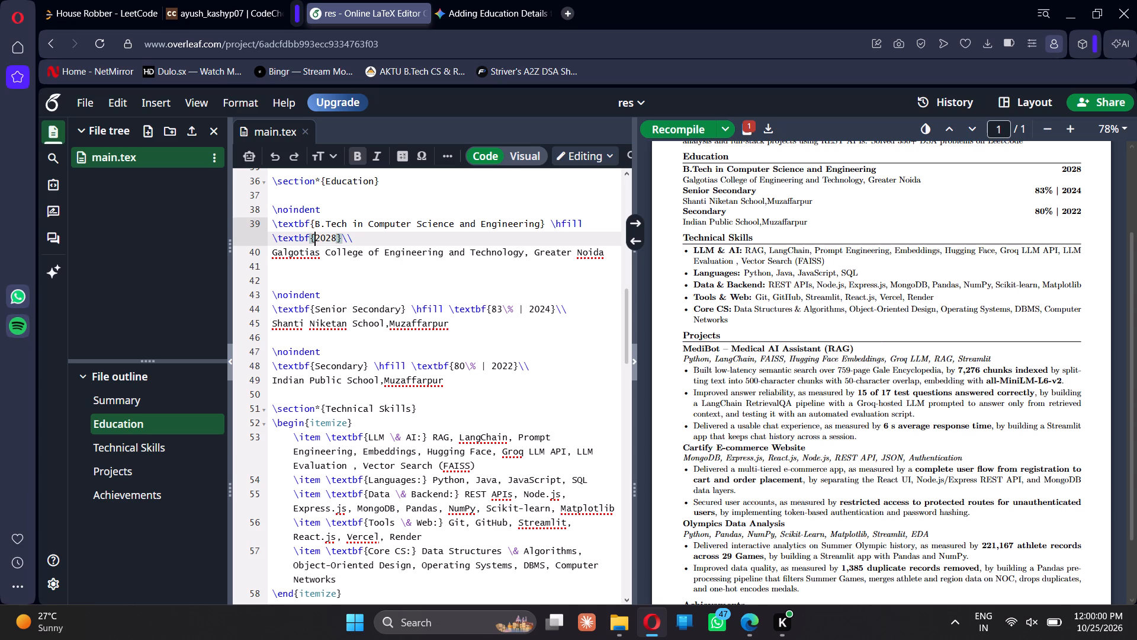
{"action": "scroll", "coordinate": [431, 374], "scroll_direction": "down", "scroll_amount": 1}
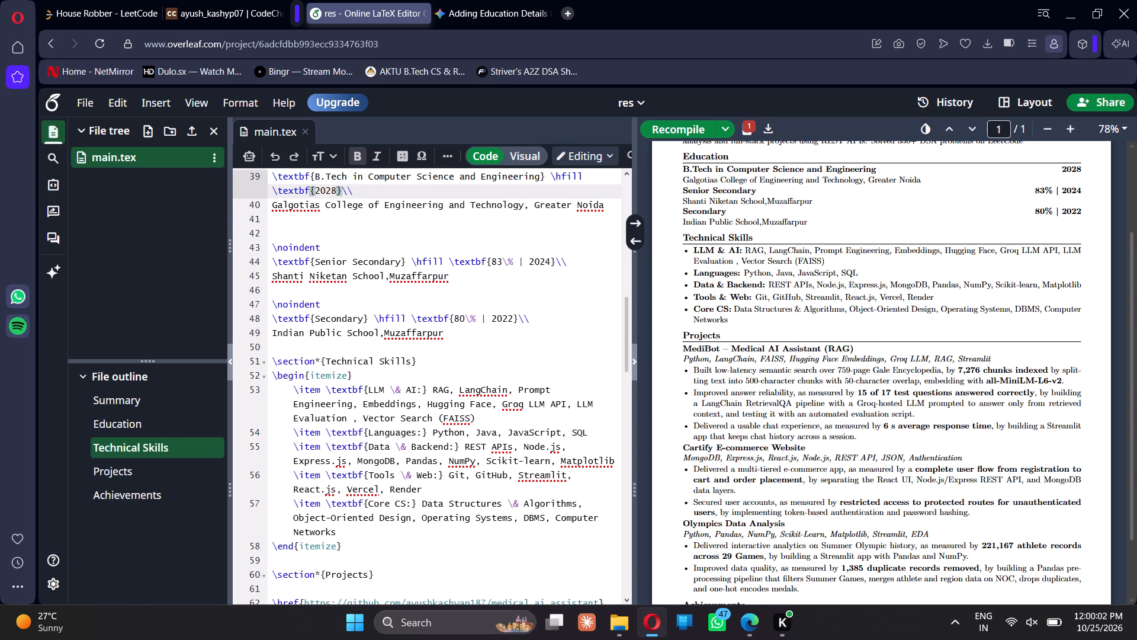
{"action": "scroll", "coordinate": [431, 374], "scroll_direction": "up", "scroll_amount": 1}
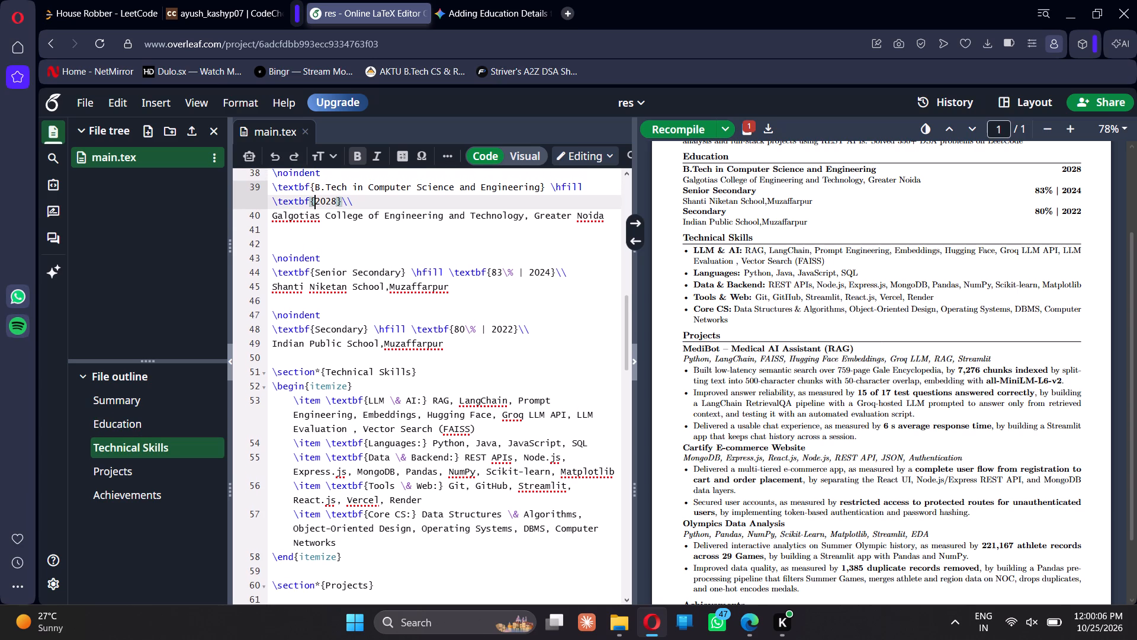
{"action": "scroll", "coordinate": [431, 374], "scroll_direction": "down", "scroll_amount": 1}
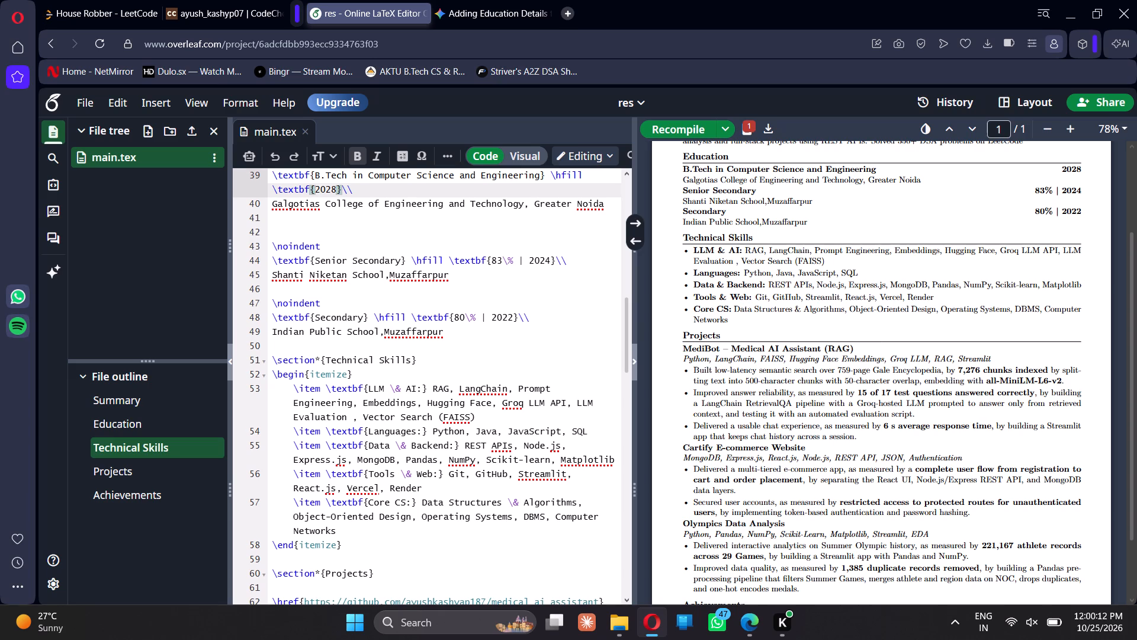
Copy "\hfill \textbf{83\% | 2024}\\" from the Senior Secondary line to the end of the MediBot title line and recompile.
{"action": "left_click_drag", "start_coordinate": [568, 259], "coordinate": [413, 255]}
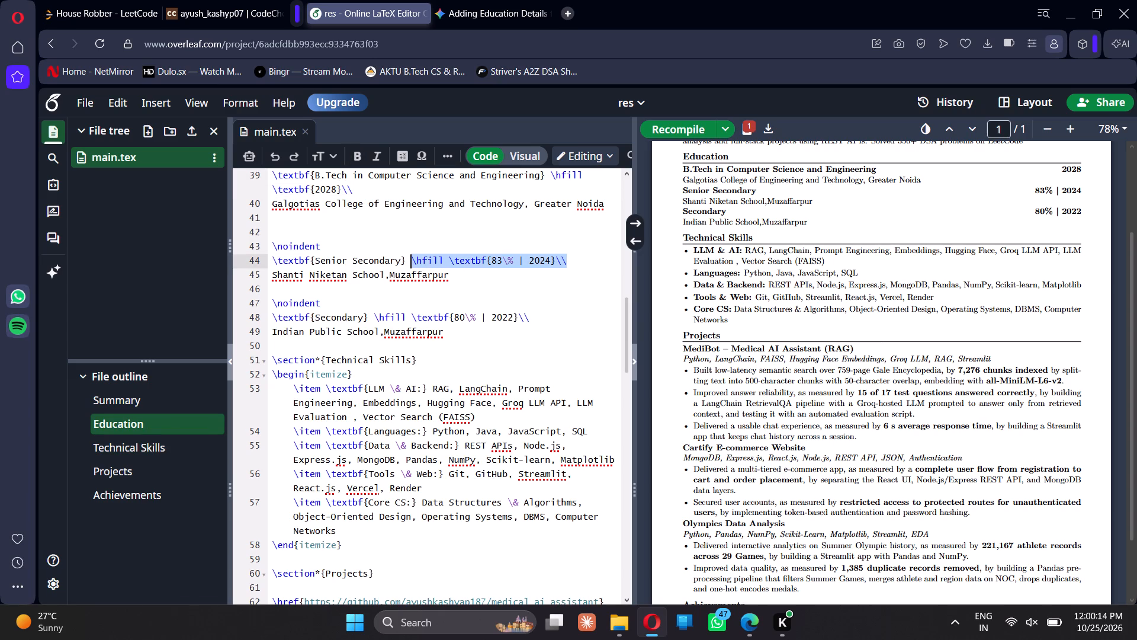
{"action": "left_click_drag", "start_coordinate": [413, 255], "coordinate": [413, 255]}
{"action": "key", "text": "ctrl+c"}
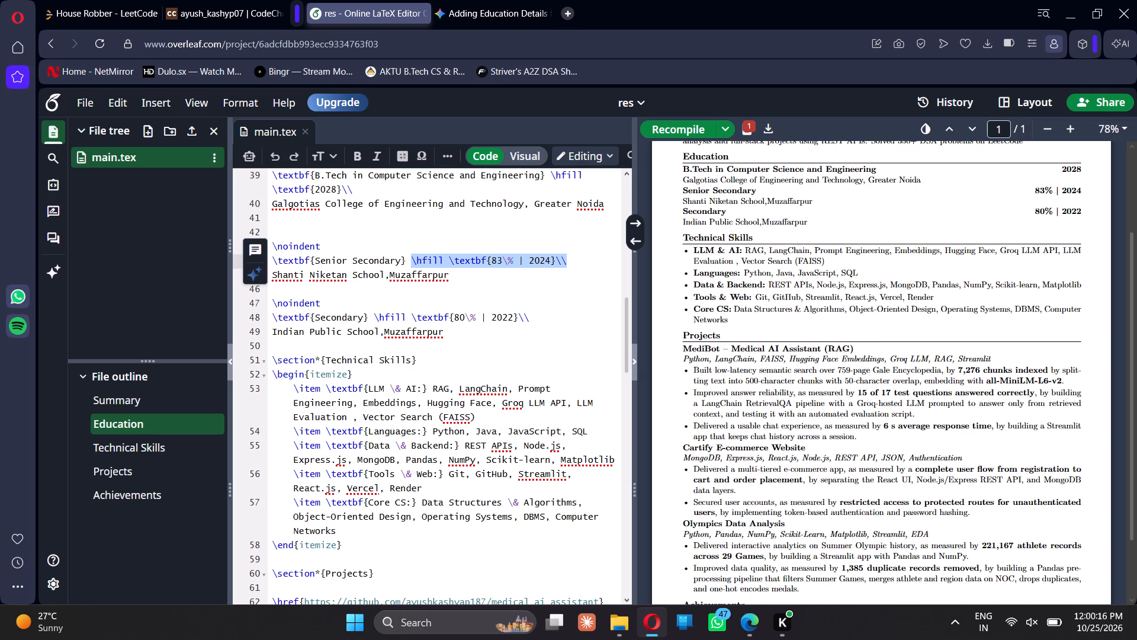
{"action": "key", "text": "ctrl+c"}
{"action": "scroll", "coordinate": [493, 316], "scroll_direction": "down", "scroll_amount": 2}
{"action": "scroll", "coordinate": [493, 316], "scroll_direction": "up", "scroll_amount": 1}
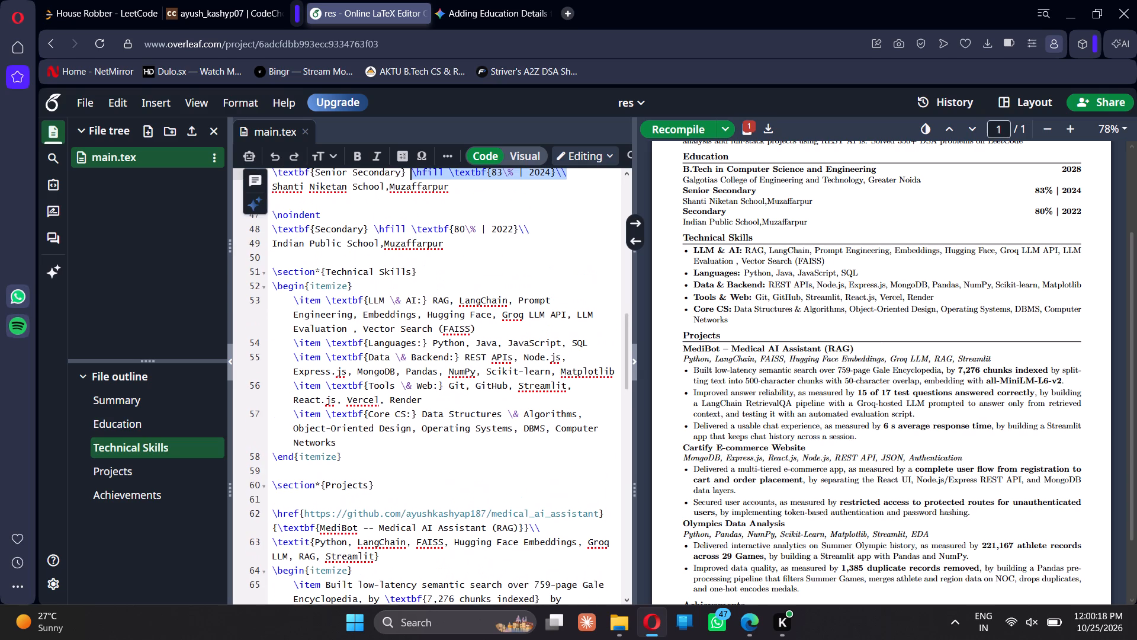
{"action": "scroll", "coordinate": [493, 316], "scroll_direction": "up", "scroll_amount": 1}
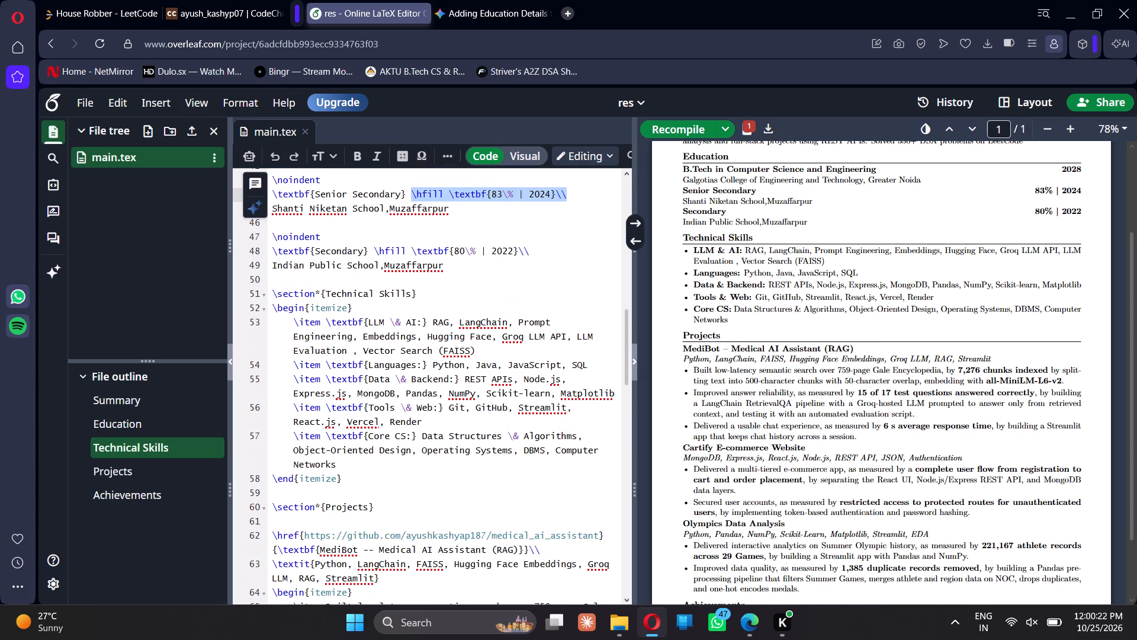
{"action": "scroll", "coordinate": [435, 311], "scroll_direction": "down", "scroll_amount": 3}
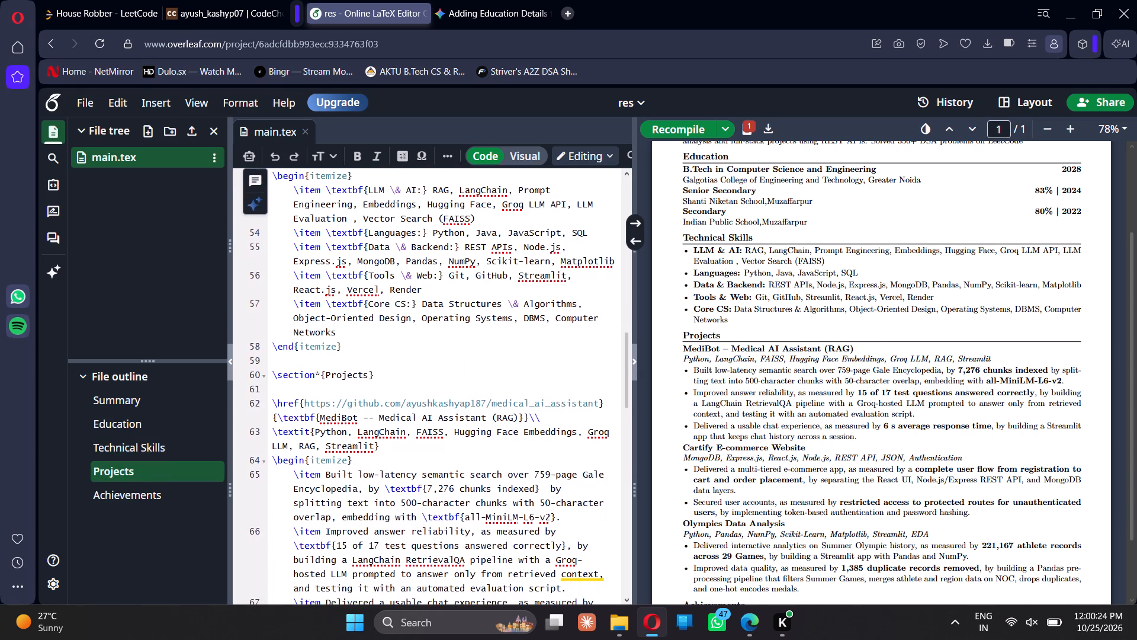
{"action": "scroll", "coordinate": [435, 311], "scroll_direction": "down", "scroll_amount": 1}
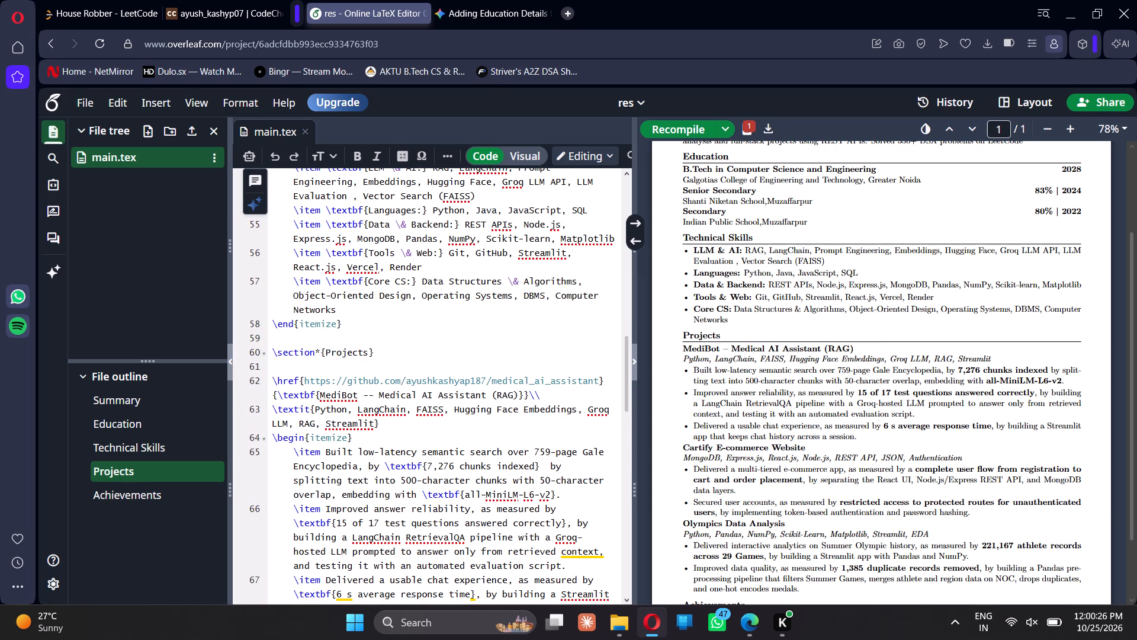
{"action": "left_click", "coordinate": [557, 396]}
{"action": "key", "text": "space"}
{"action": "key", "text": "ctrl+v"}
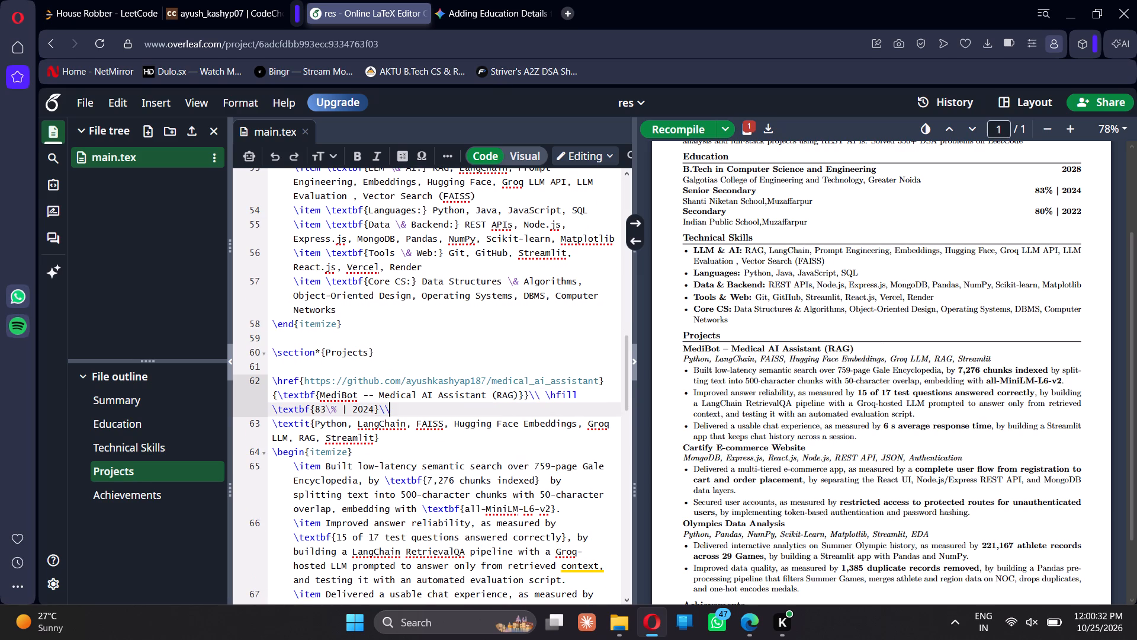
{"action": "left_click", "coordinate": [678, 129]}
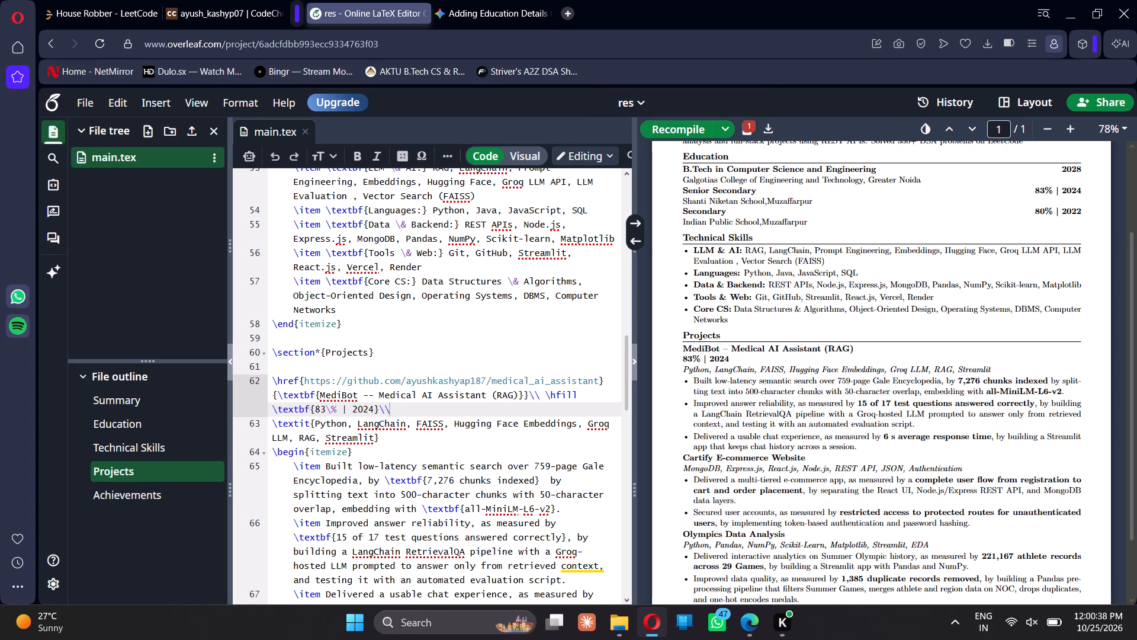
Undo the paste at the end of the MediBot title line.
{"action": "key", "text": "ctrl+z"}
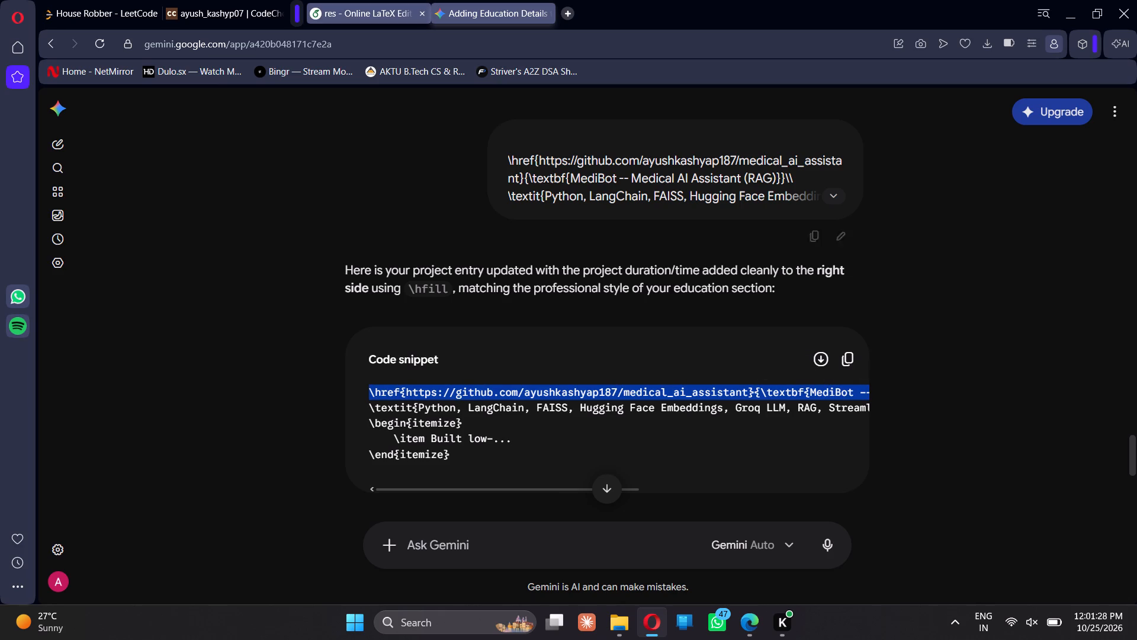
{"action": "left_click", "coordinate": [361, 0]}
{"action": "left_click", "coordinate": [493, 303]}
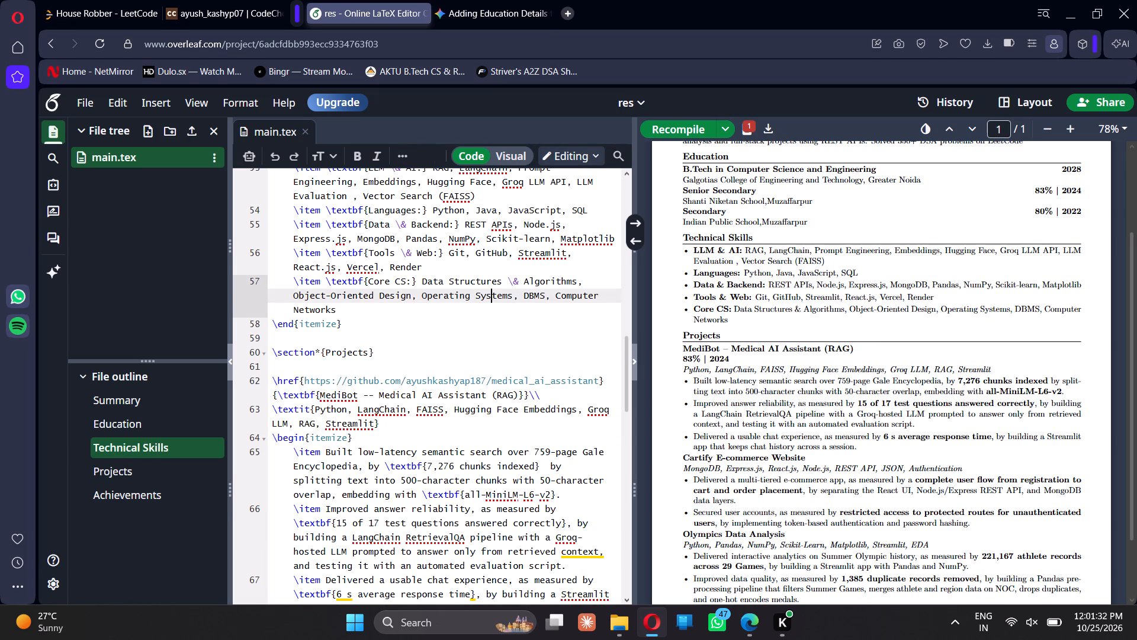
{"action": "left_click_drag", "start_coordinate": [546, 395], "coordinate": [255, 386]}
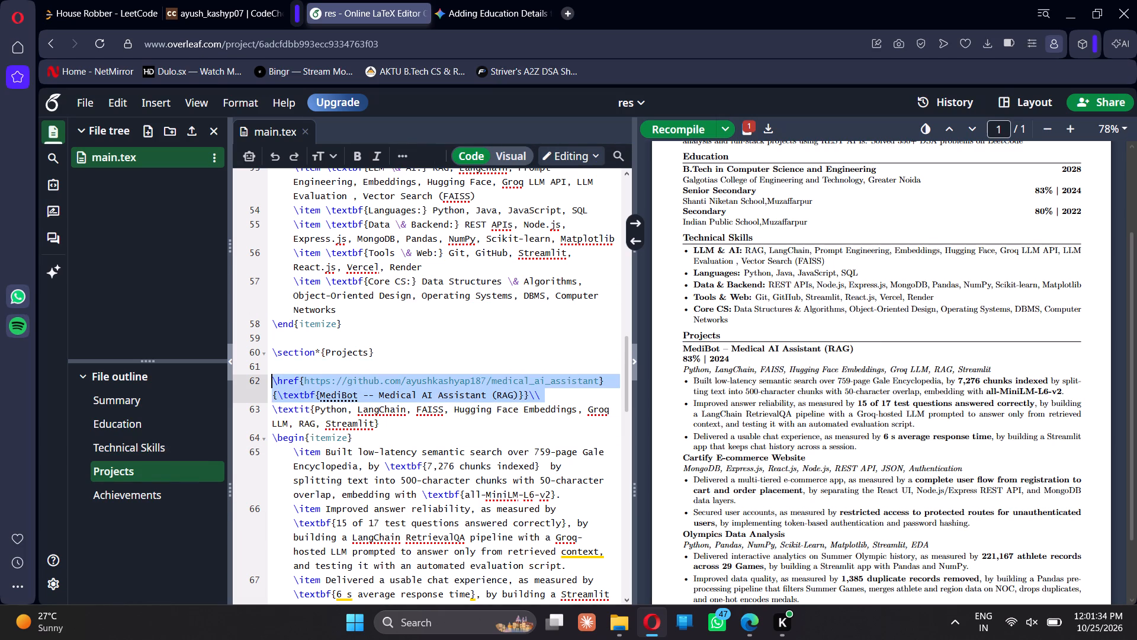
{"action": "key", "text": "ctrl+v"}
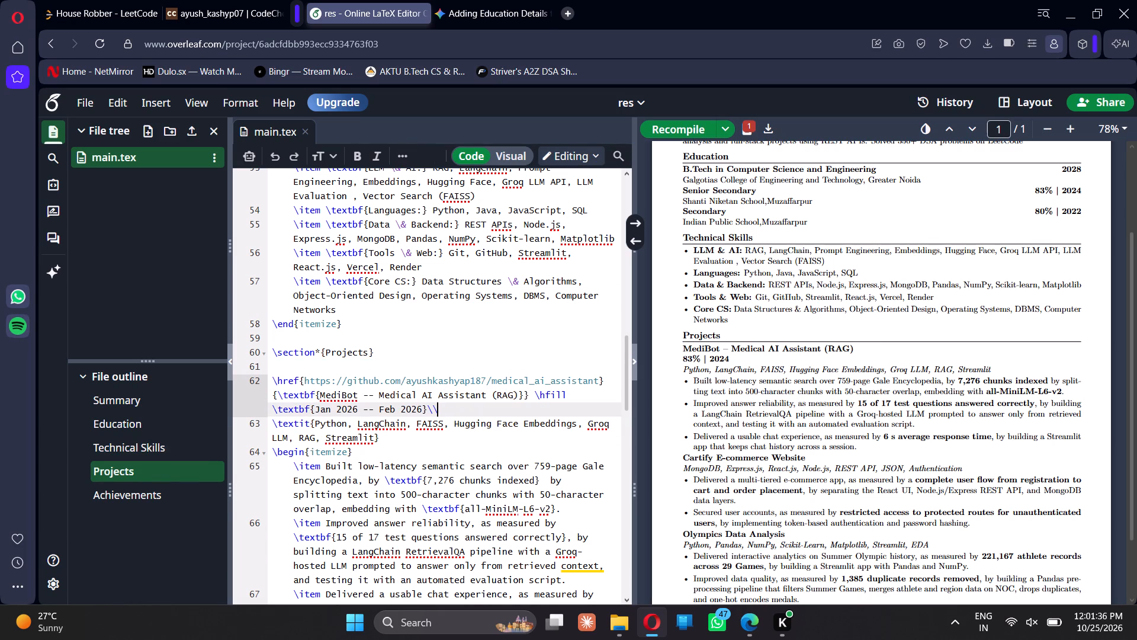
{"action": "left_click", "coordinate": [674, 131]}
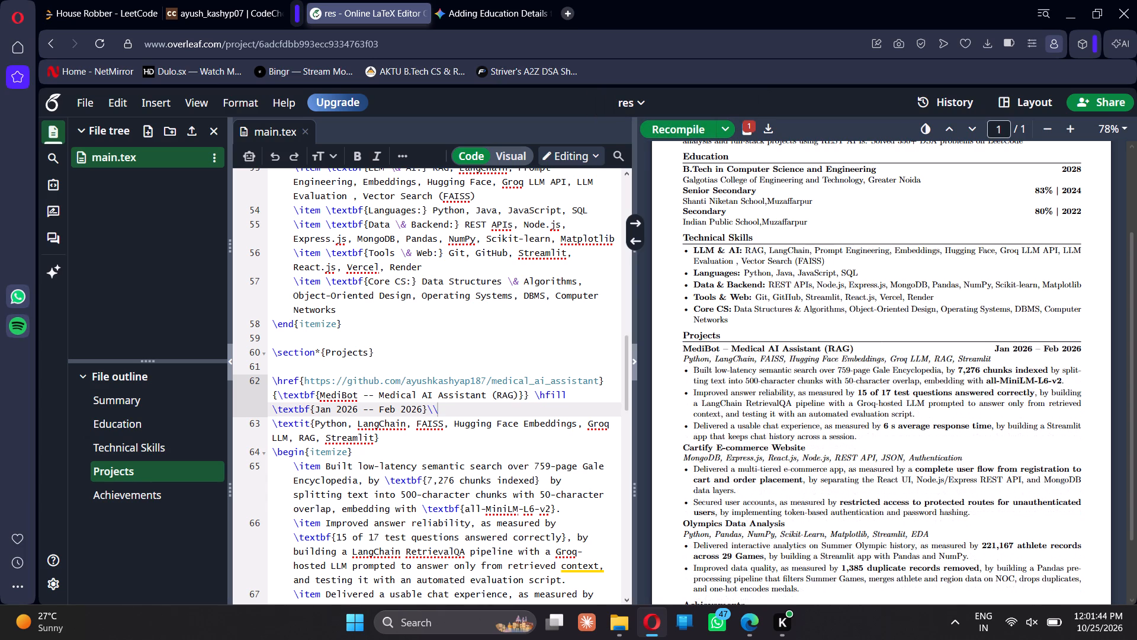
Change the MediBot project dates in the title line to "Aug 2026 -- Sept 2026".
{"action": "double_click", "coordinate": [325, 412]}
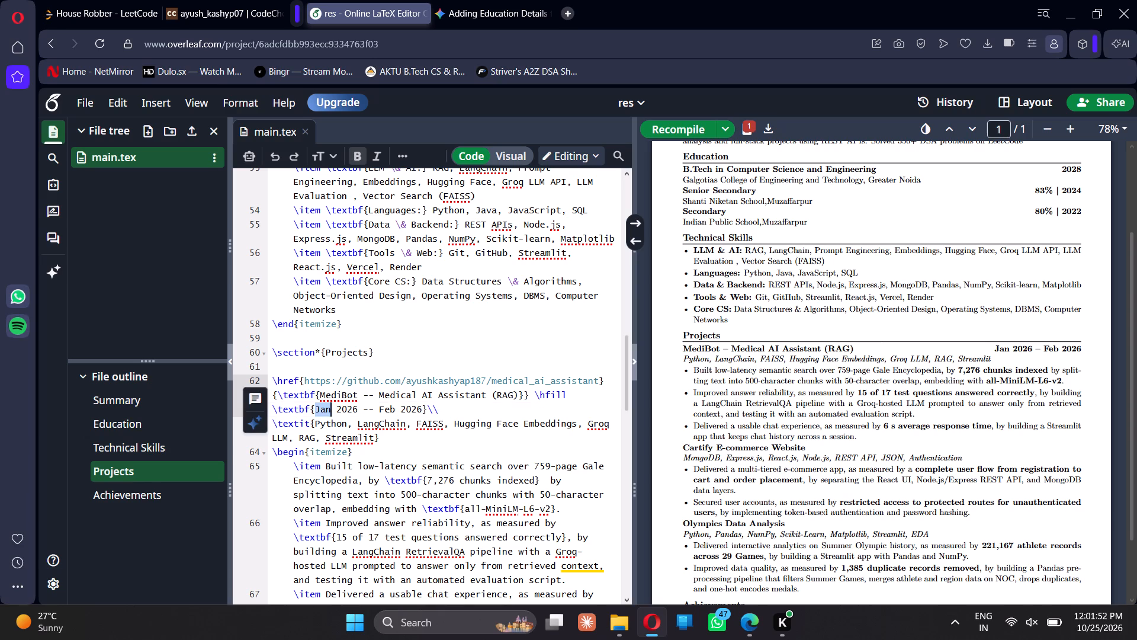
{"action": "type", "text": "july"}
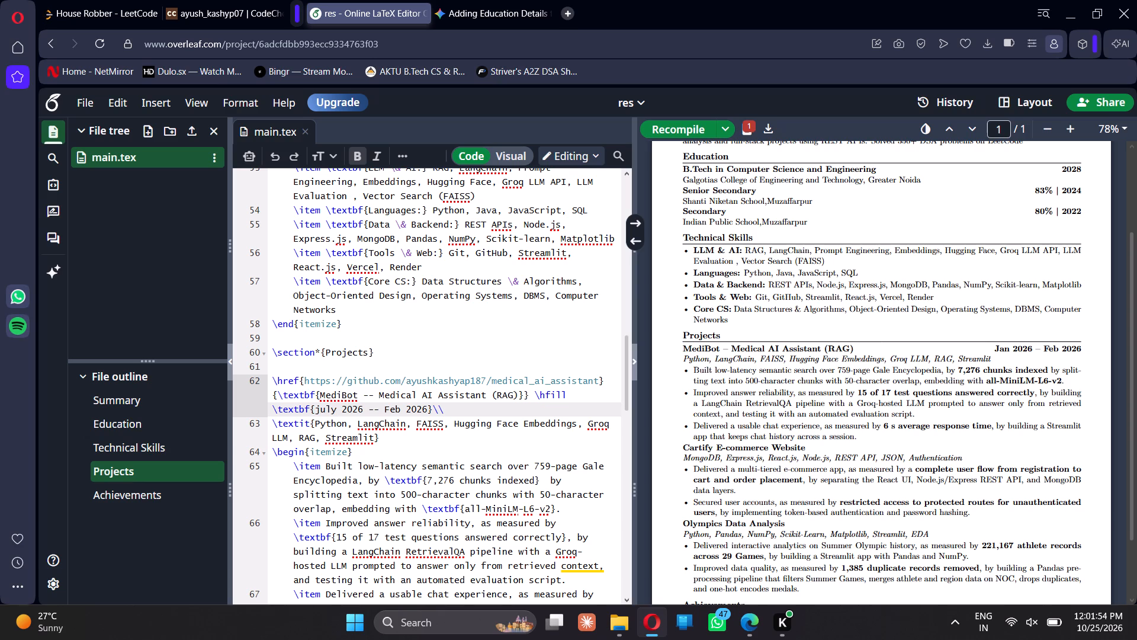
{"action": "double_click", "coordinate": [325, 411]}
{"action": "type", "text": "aug"}
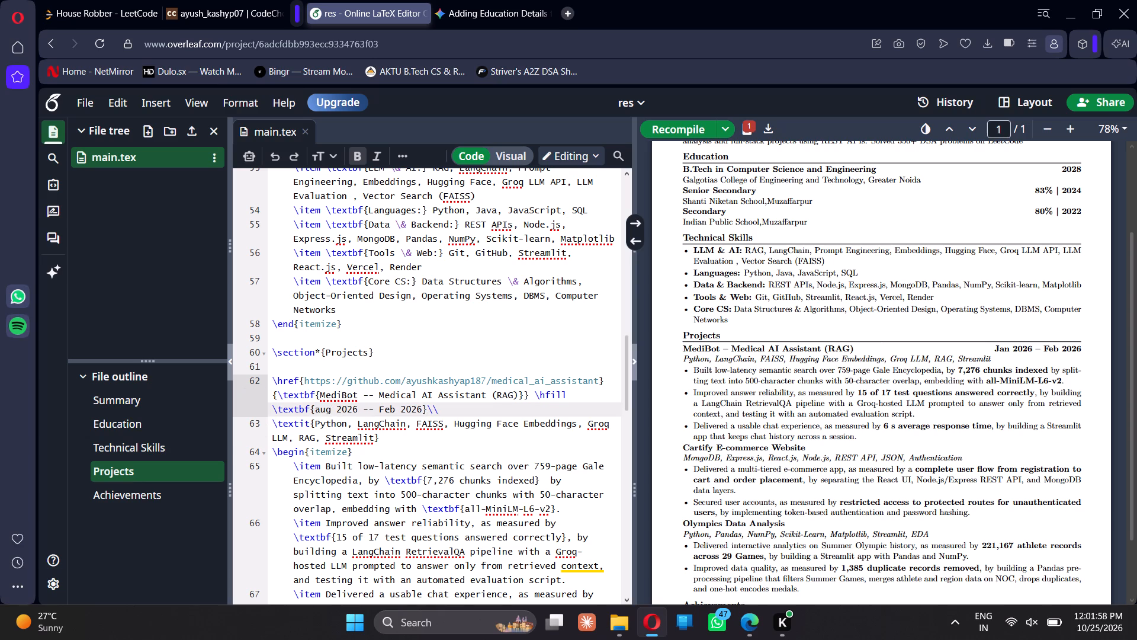
{"action": "double_click", "coordinate": [384, 407]}
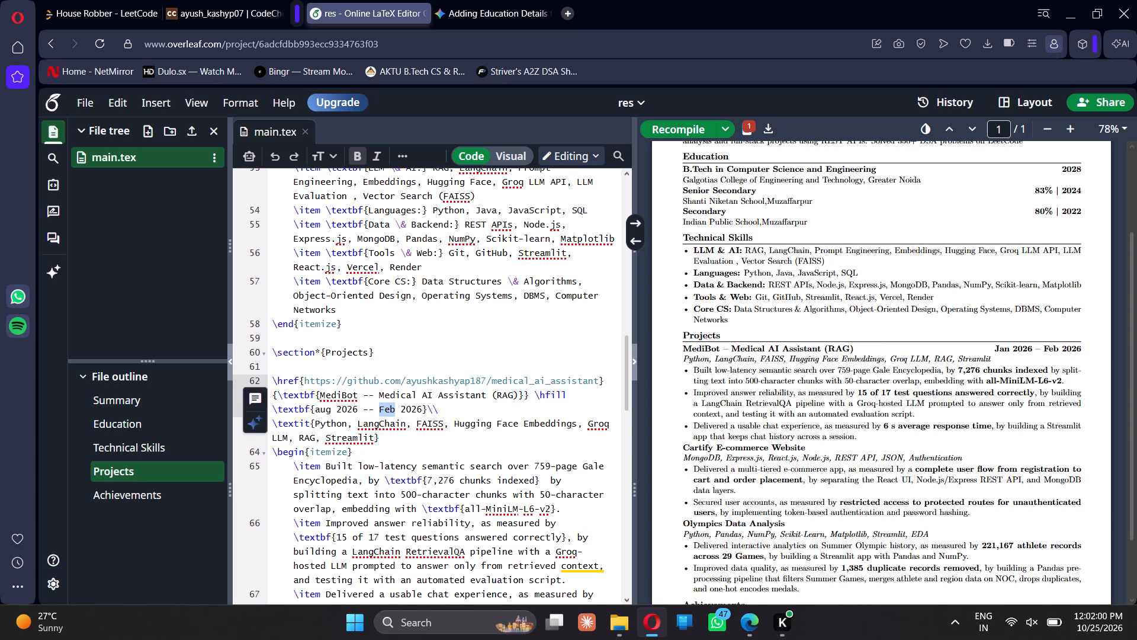
{"action": "type", "text": "Sept"}
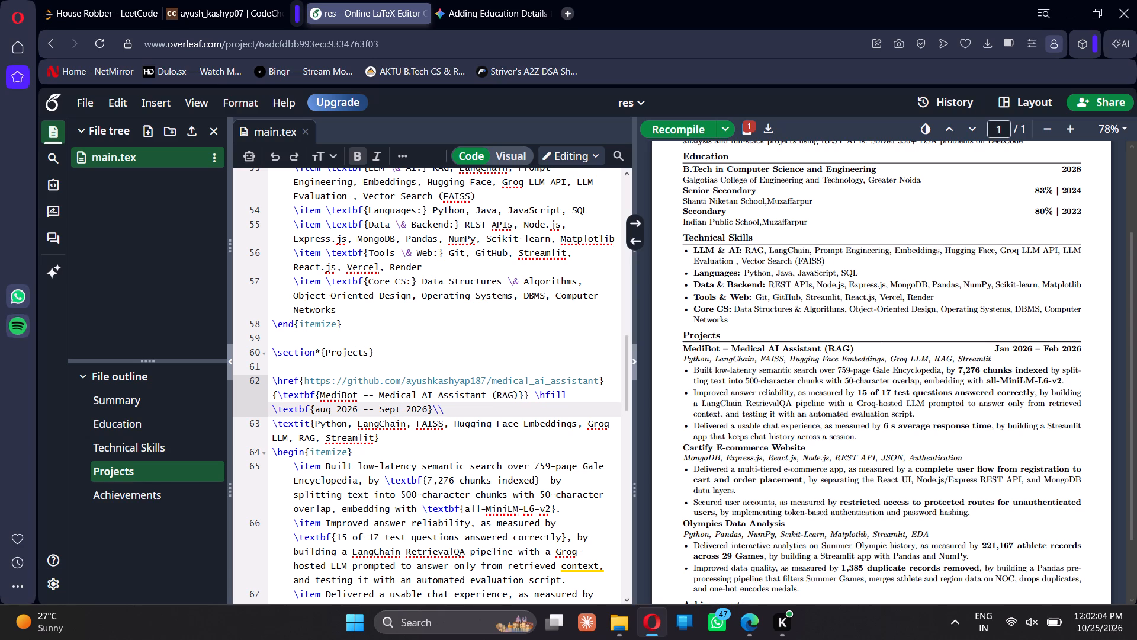
{"action": "left_click", "coordinate": [320, 411]}
{"action": "key", "text": "BackSpace"}
{"action": "key", "text": "shift+a"}
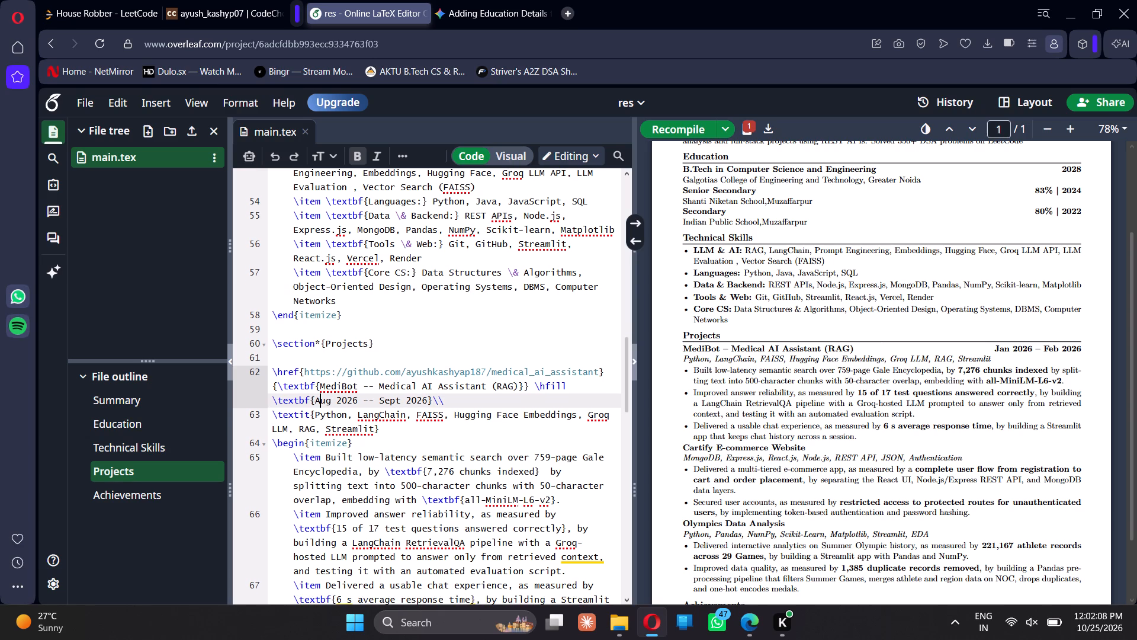
Insert "\hfill" after the Cartify E-commerce Website title in the Projects section and start a new source line after it.
{"action": "scroll", "coordinate": [481, 404], "scroll_direction": "down", "scroll_amount": 1}
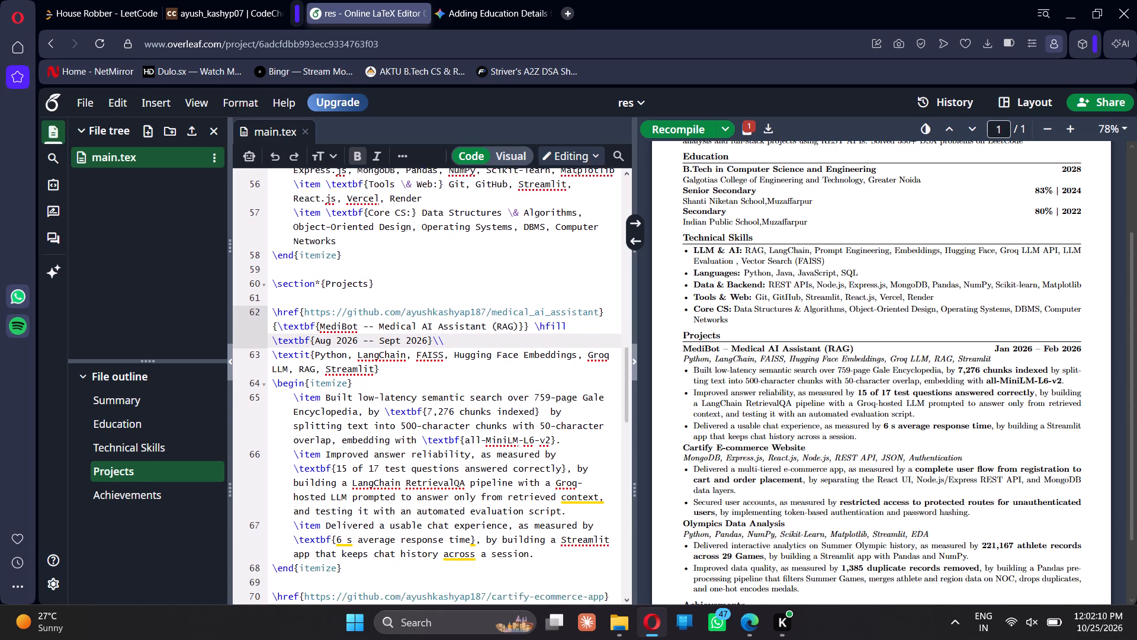
{"action": "scroll", "coordinate": [481, 404], "scroll_direction": "down", "scroll_amount": 2}
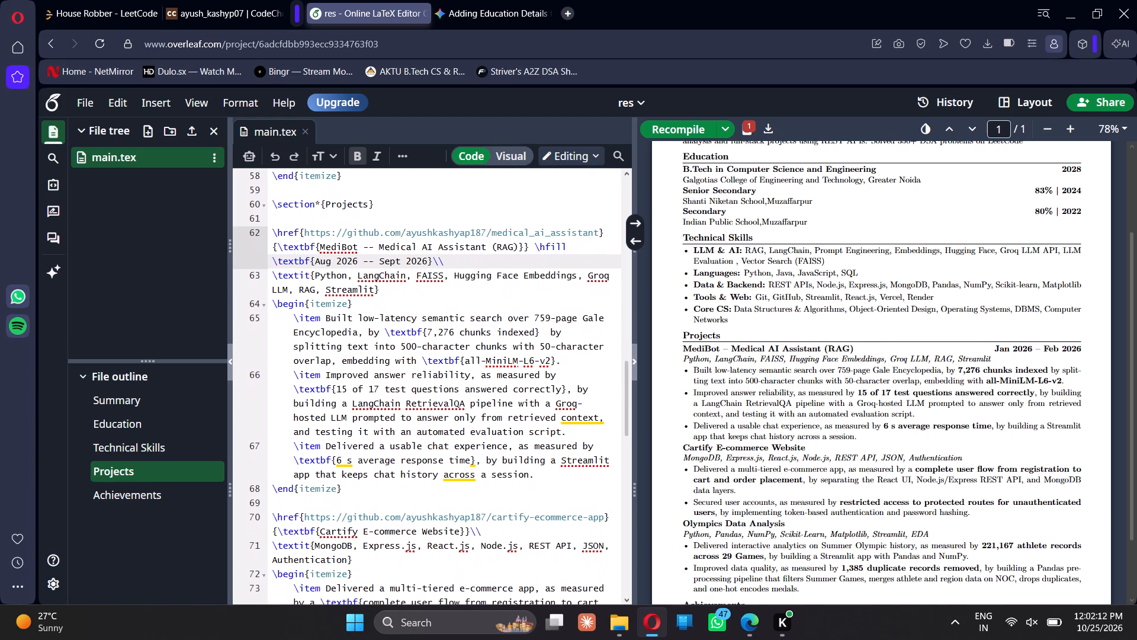
{"action": "left_click", "coordinate": [373, 269]}
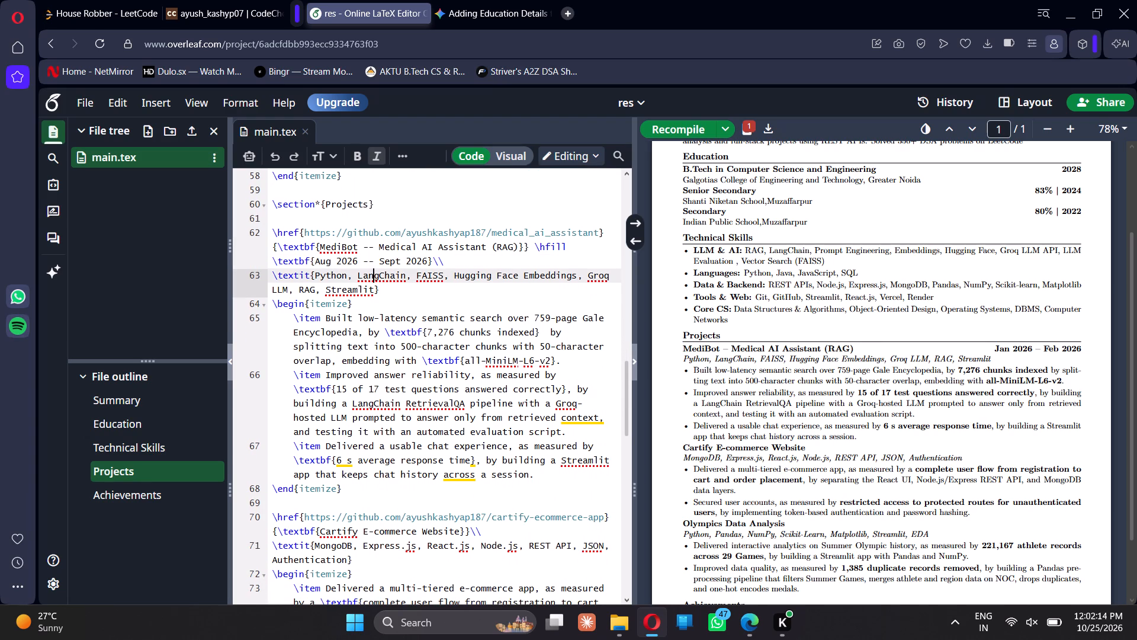
{"action": "left_click", "coordinate": [425, 275]}
{"action": "left_click", "coordinate": [474, 534]}
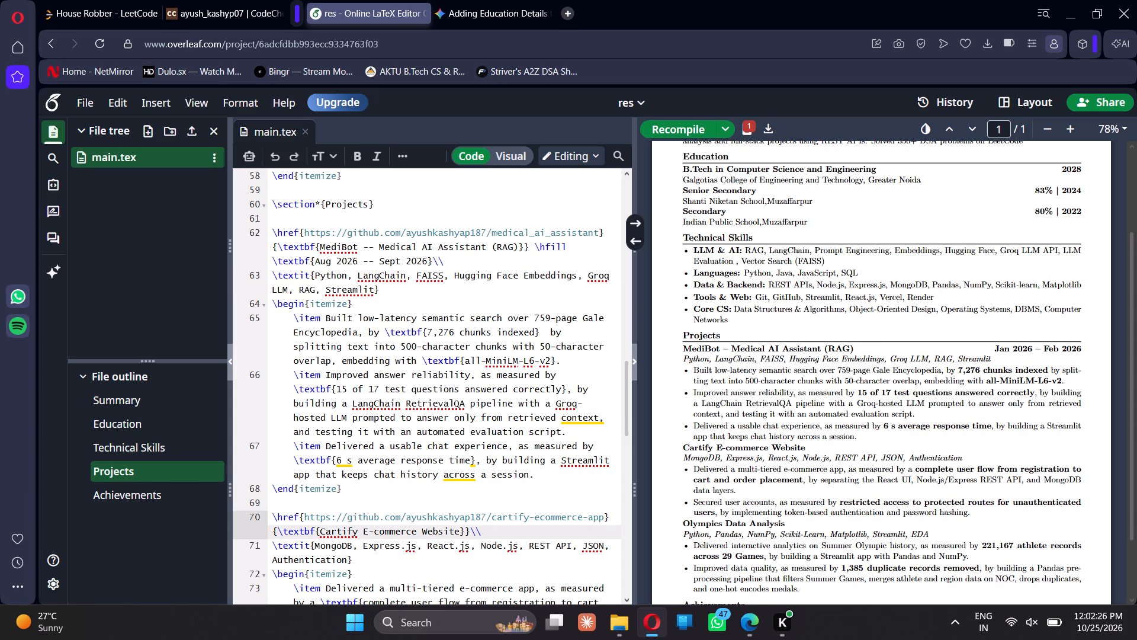
{"action": "type", "text": "hfill"}
{"action": "key", "text": "Return"}
{"action": "key", "text": "Return"}
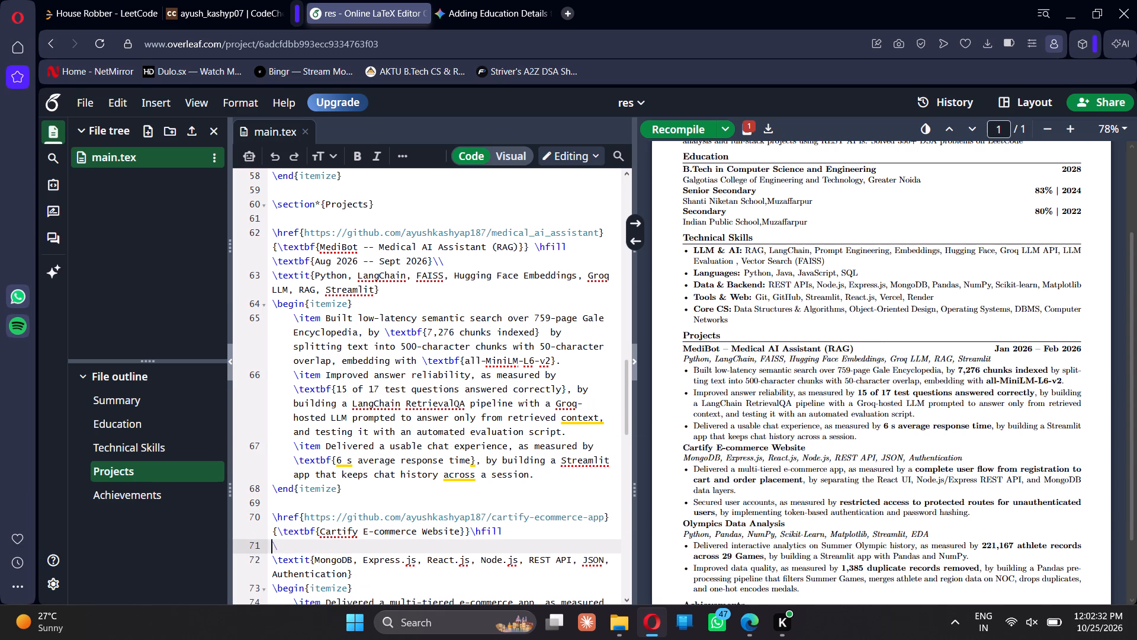
Add the bold date "\textbf{Feb 2026}" on the line after Cartify's \hfill and recompile the resume.
{"action": "key", "text": "Right"}
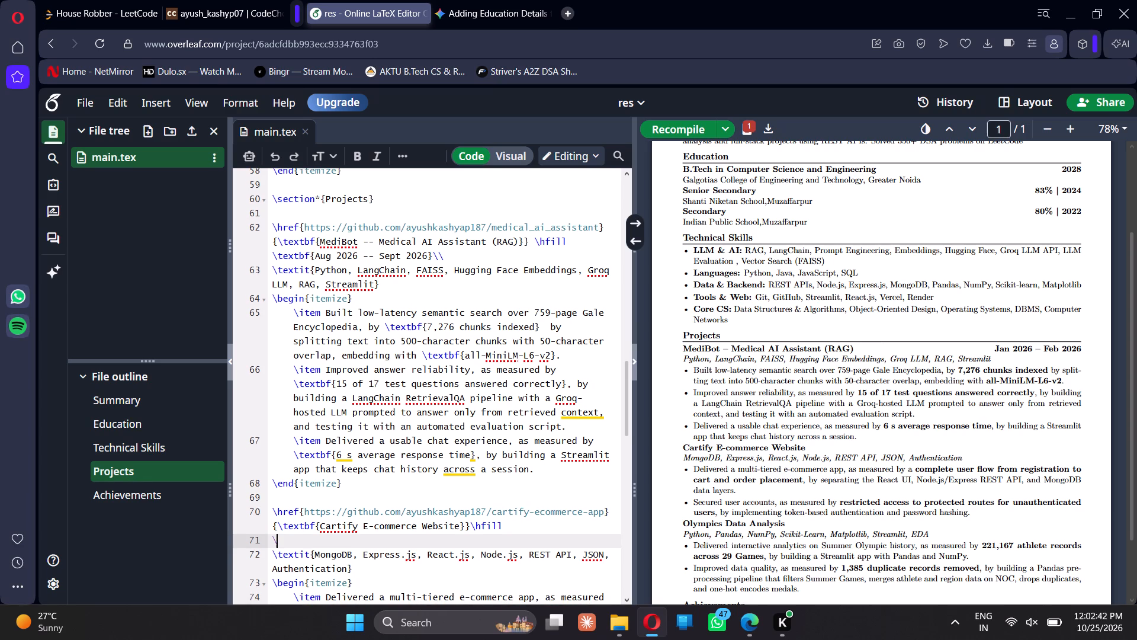
{"action": "type", "text": "tex"}
{"action": "key", "text": "Return"}
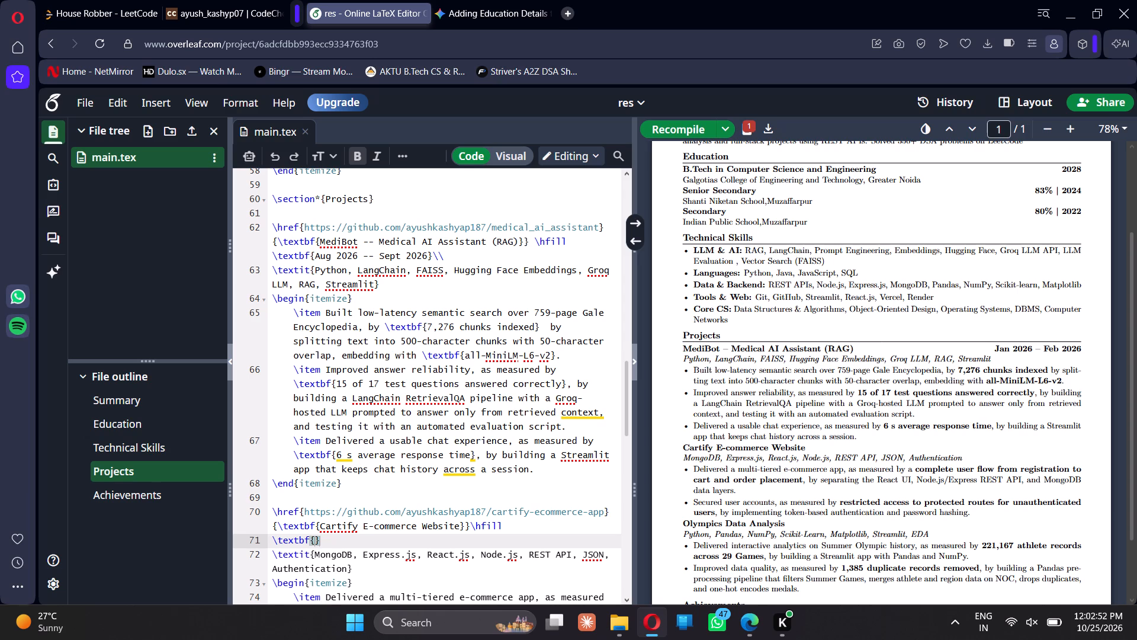
{"action": "type", "text": "feb 2026"}
{"action": "left_click", "coordinate": [320, 537]}
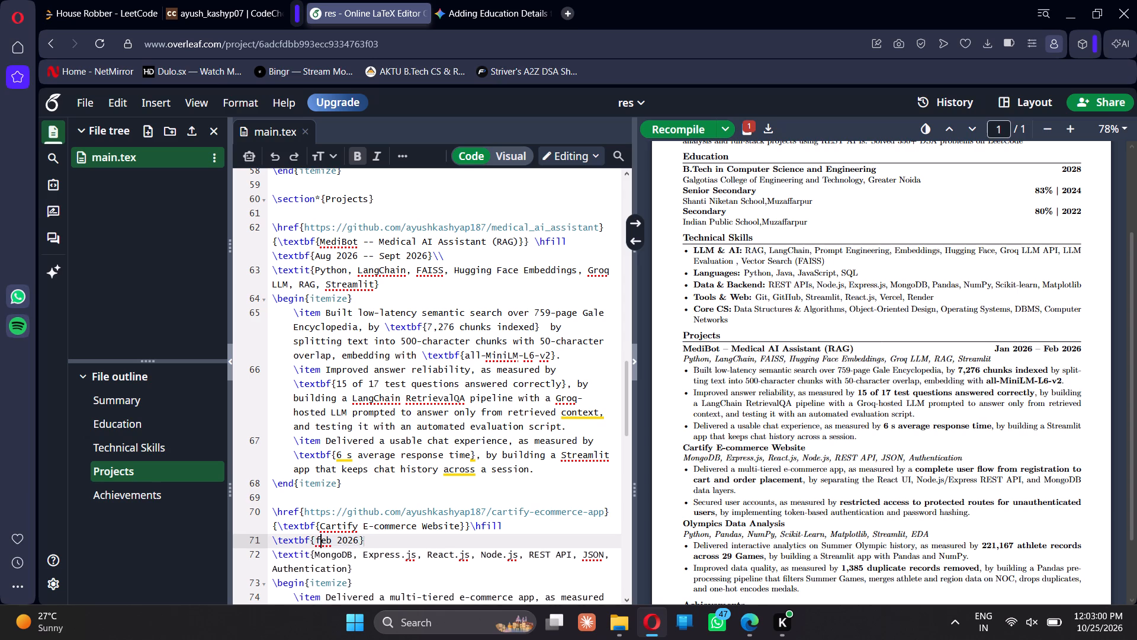
{"action": "key", "text": "BackSpace"}
{"action": "key", "text": "shift+f"}
{"action": "left_click", "coordinate": [673, 127]}
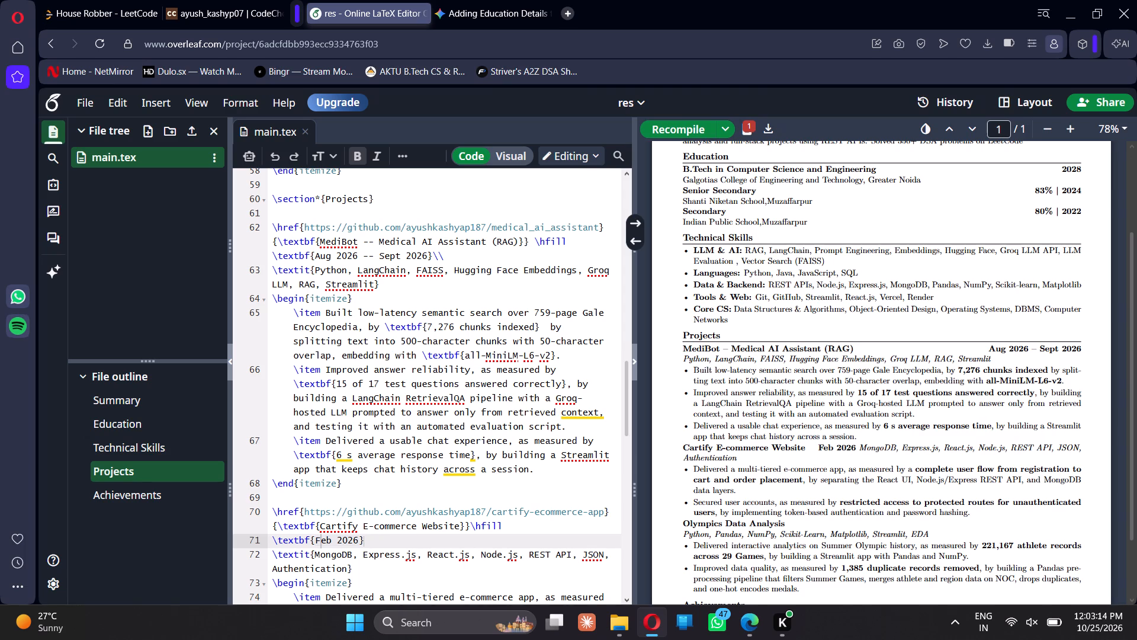
End the Cartify date line with the line break "\\" and recompile the resume.
{"action": "scroll", "coordinate": [500, 461], "scroll_direction": "down", "scroll_amount": 1}
{"action": "scroll", "coordinate": [500, 461], "scroll_direction": "up", "scroll_amount": 1}
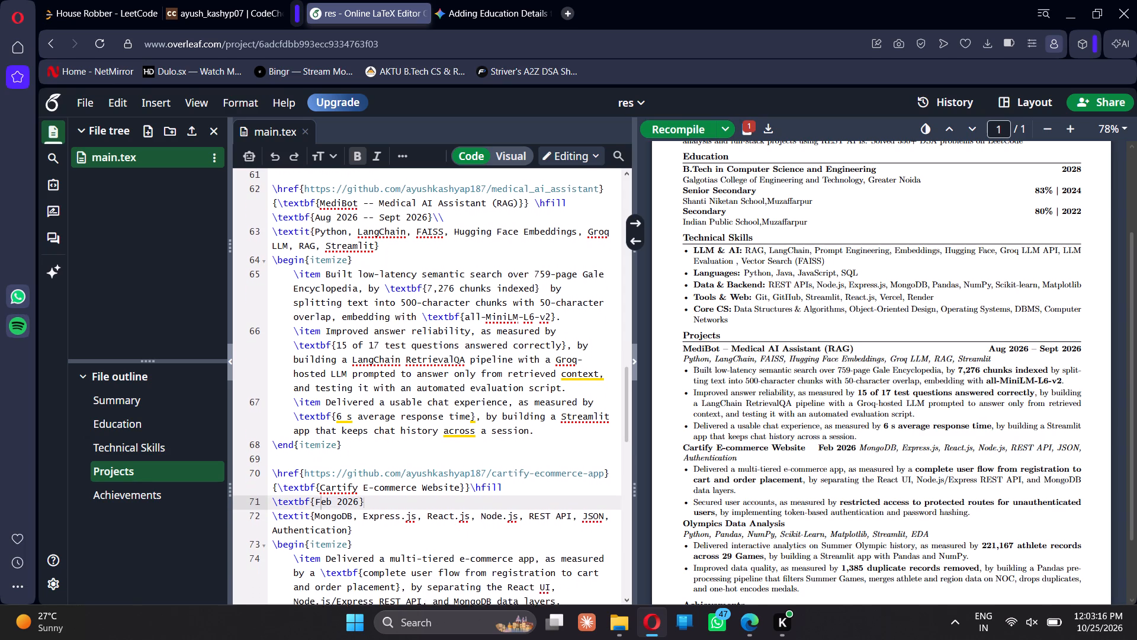
{"action": "scroll", "coordinate": [500, 461], "scroll_direction": "up", "scroll_amount": 1}
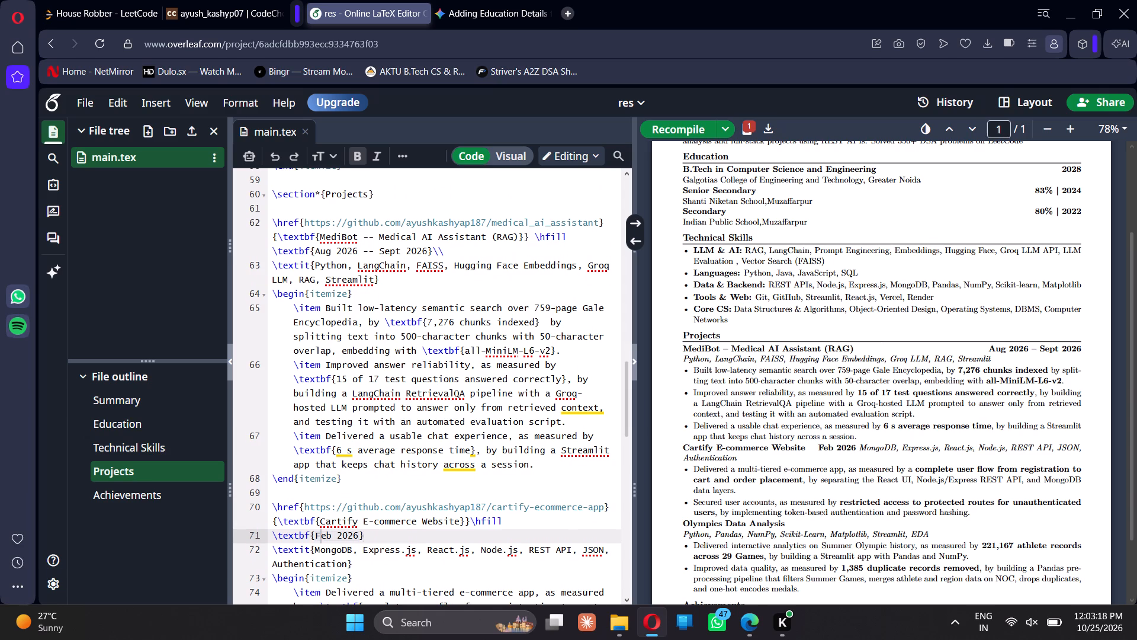
{"action": "left_click", "coordinate": [444, 530]}
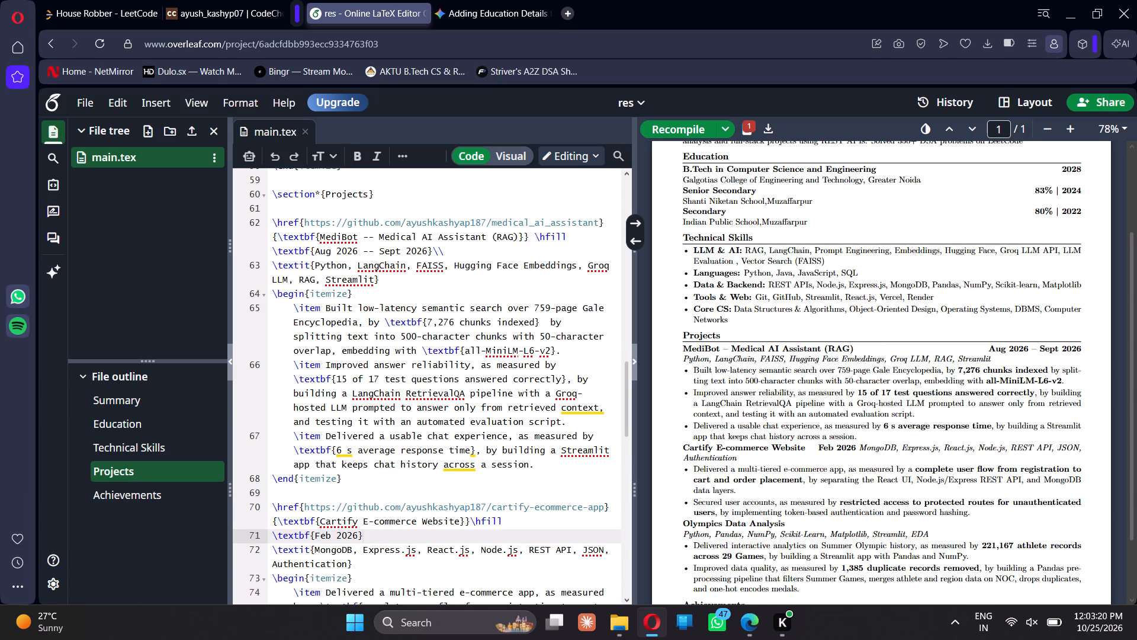
{"action": "type", "text": "\\\\"}
{"action": "left_click", "coordinate": [431, 535]}
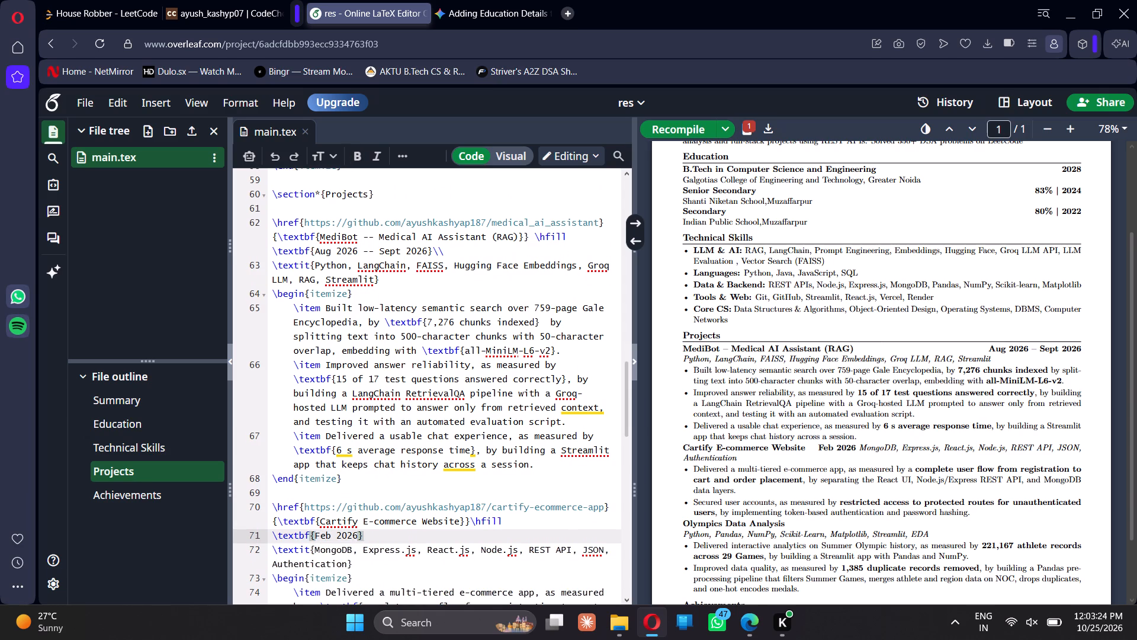
{"action": "type", "text": "\\\\"}
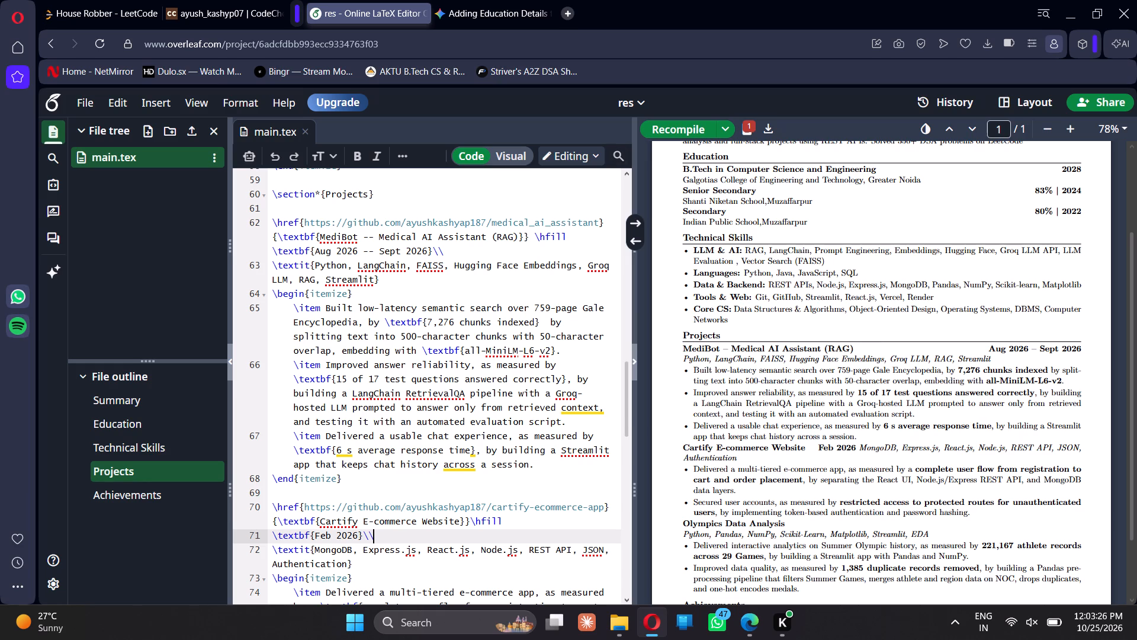
{"action": "left_click", "coordinate": [690, 124]}
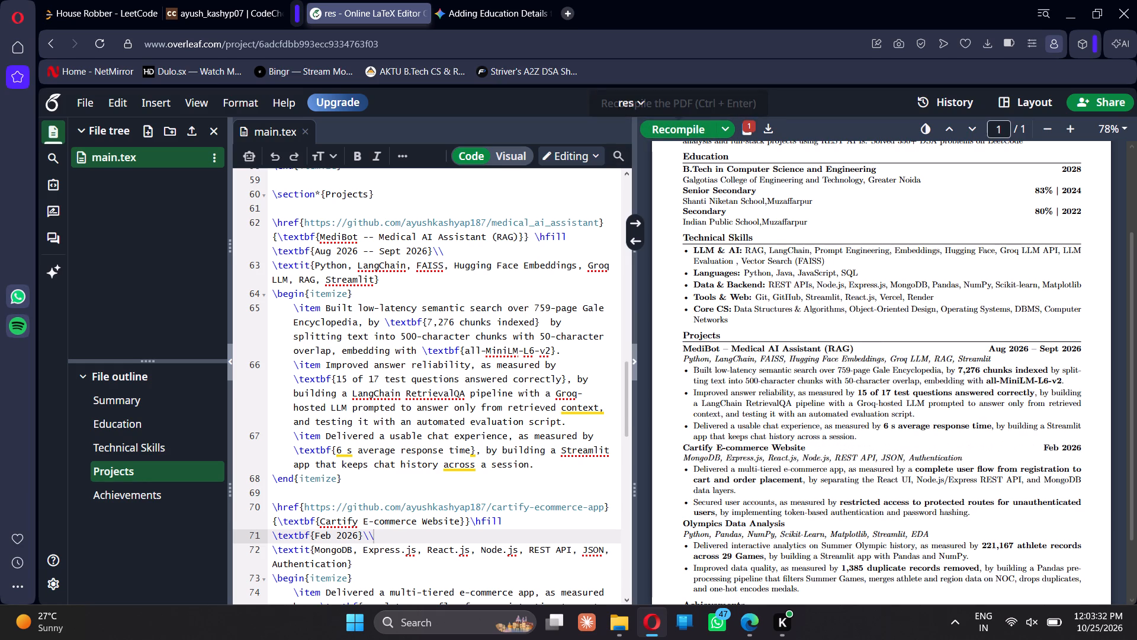
Insert "\hfill" after the Olympics Data Analysis project title and start a new source line after it.
{"action": "scroll", "coordinate": [843, 394], "scroll_direction": "down", "scroll_amount": 1}
{"action": "scroll", "coordinate": [469, 562], "scroll_direction": "down", "scroll_amount": 1}
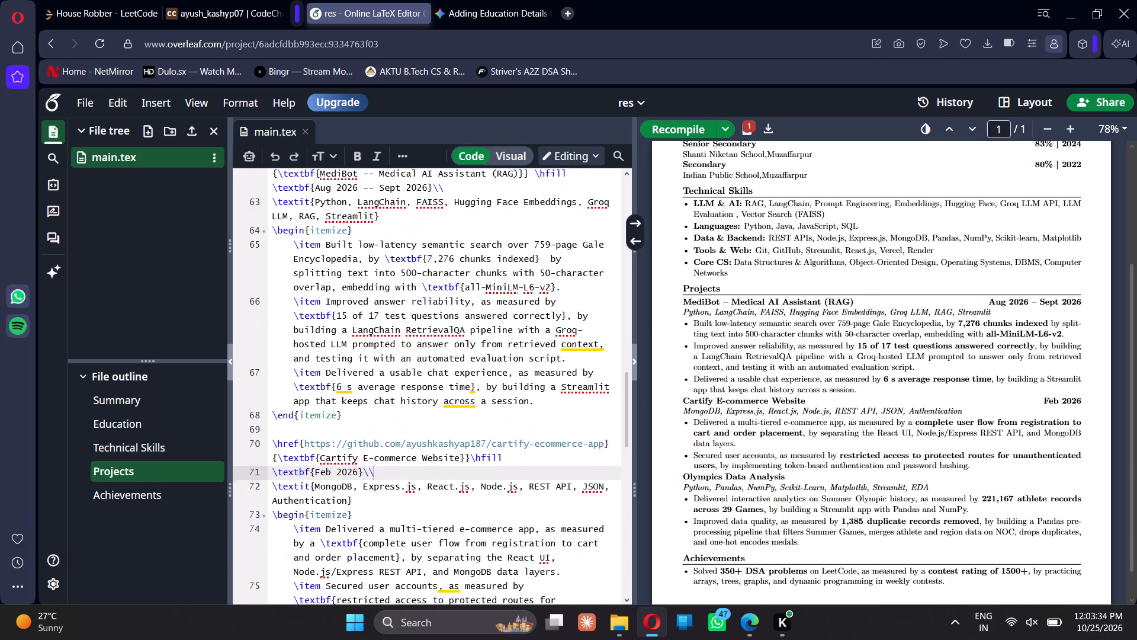
{"action": "scroll", "coordinate": [469, 562], "scroll_direction": "down", "scroll_amount": 1}
{"action": "scroll", "coordinate": [406, 497], "scroll_direction": "down", "scroll_amount": 1}
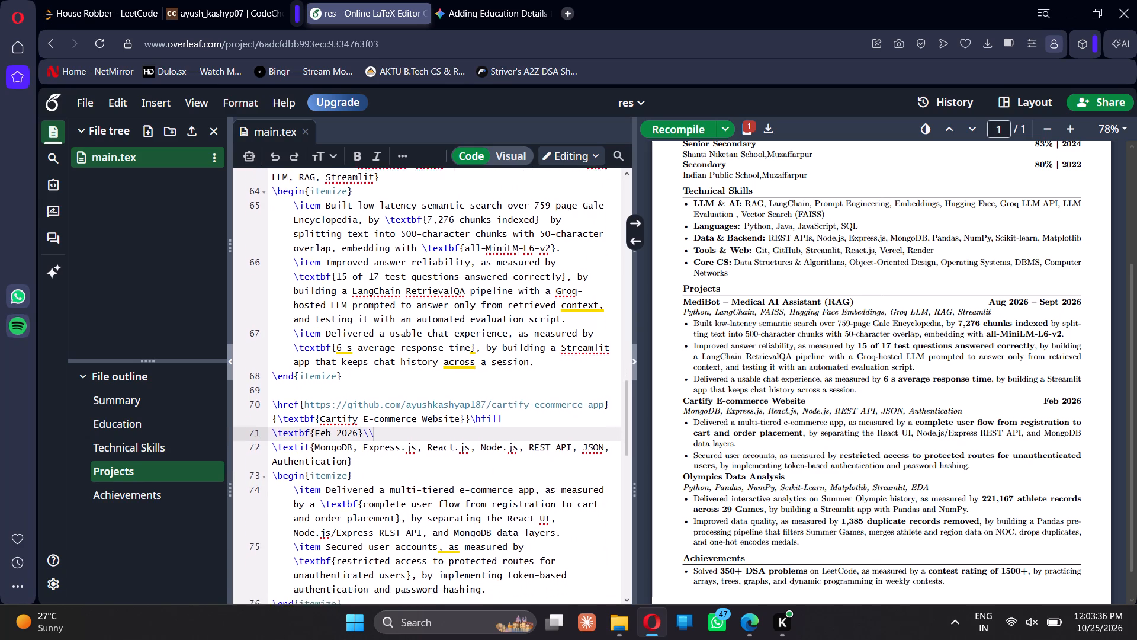
{"action": "scroll", "coordinate": [406, 497], "scroll_direction": "down", "scroll_amount": 2}
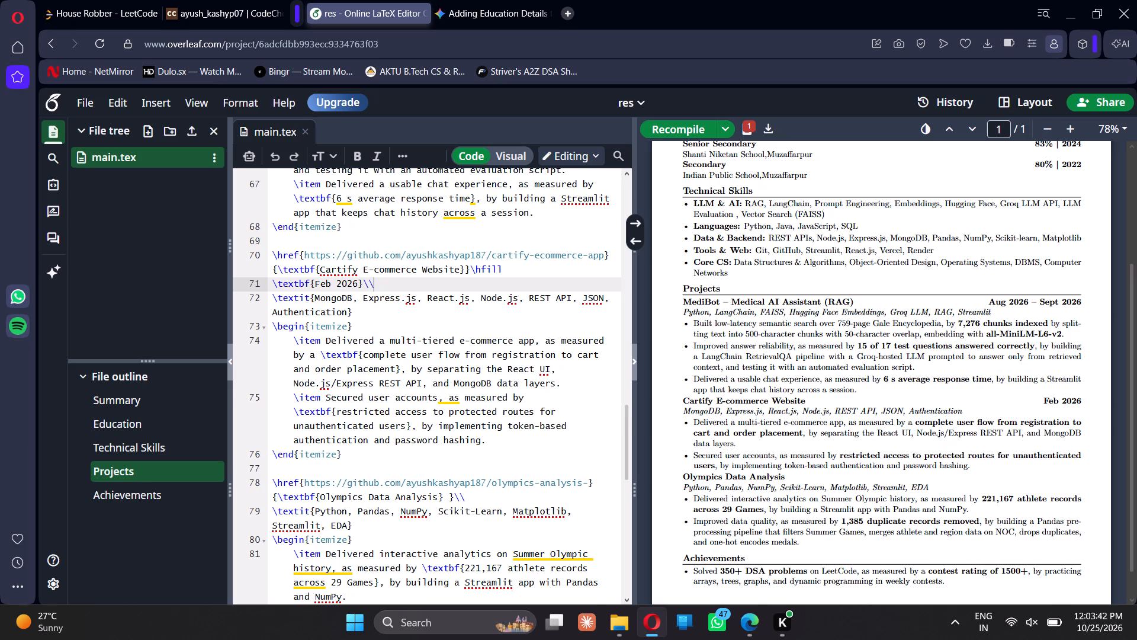
{"action": "left_click", "coordinate": [457, 496]}
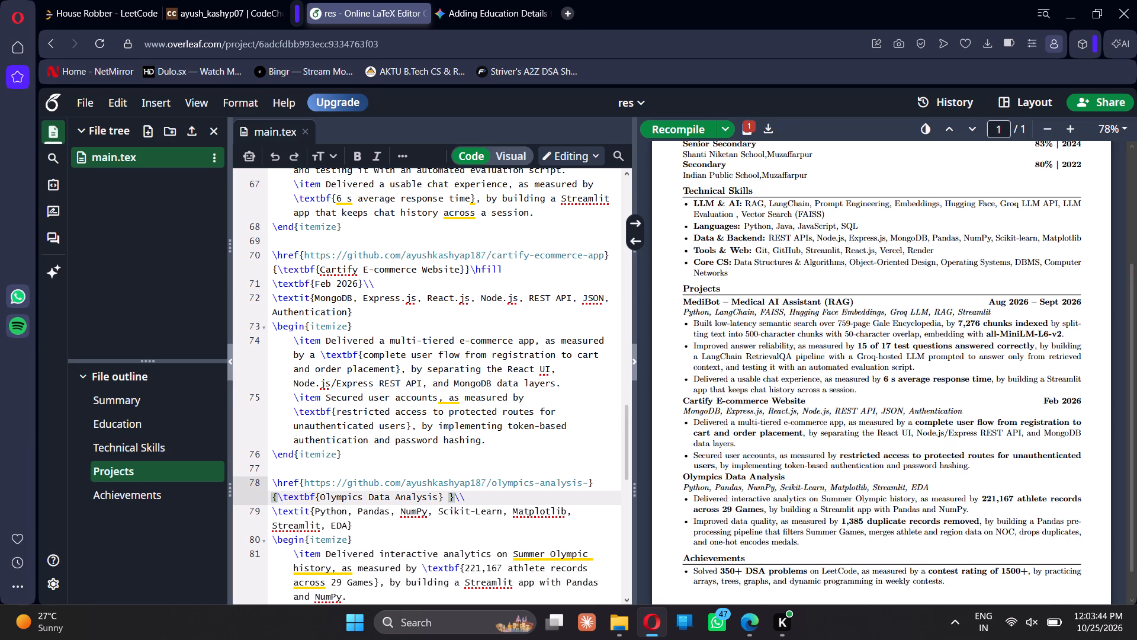
{"action": "key", "text": "Right"}
{"action": "type", "text": "hfill"}
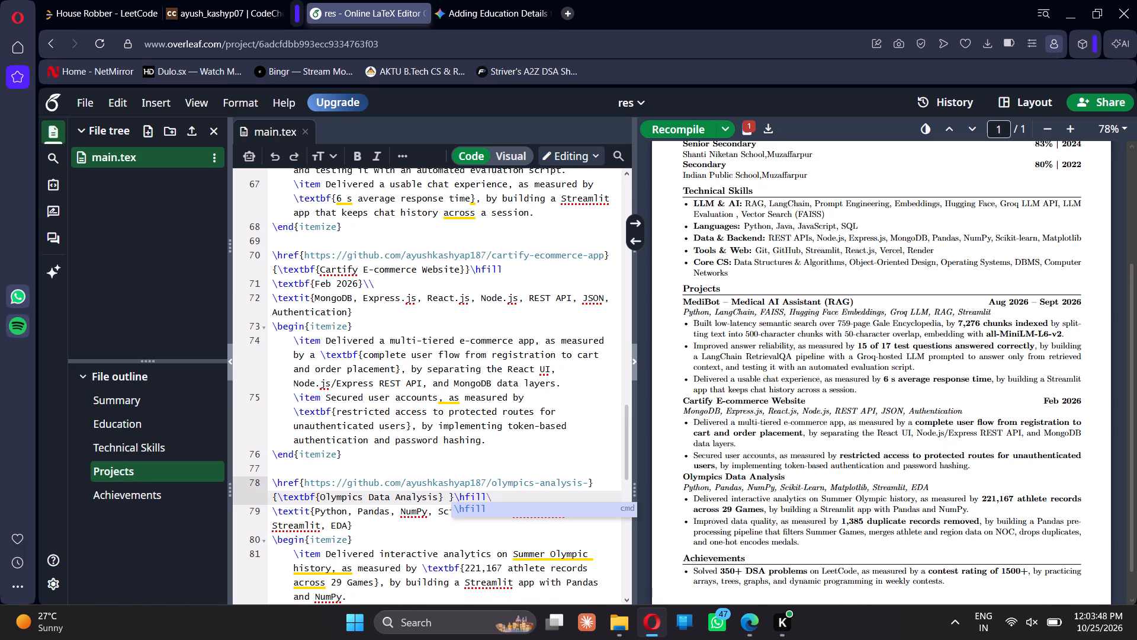
{"action": "left_click", "coordinate": [499, 498]}
{"action": "key", "text": "Left"}
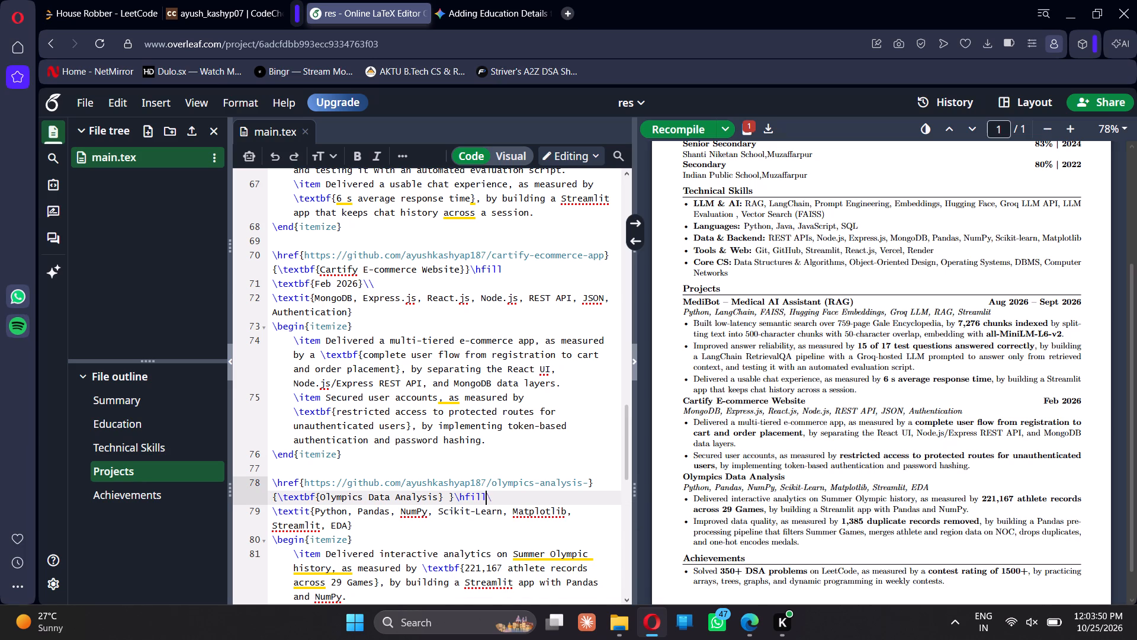
{"action": "key", "text": "Return"}
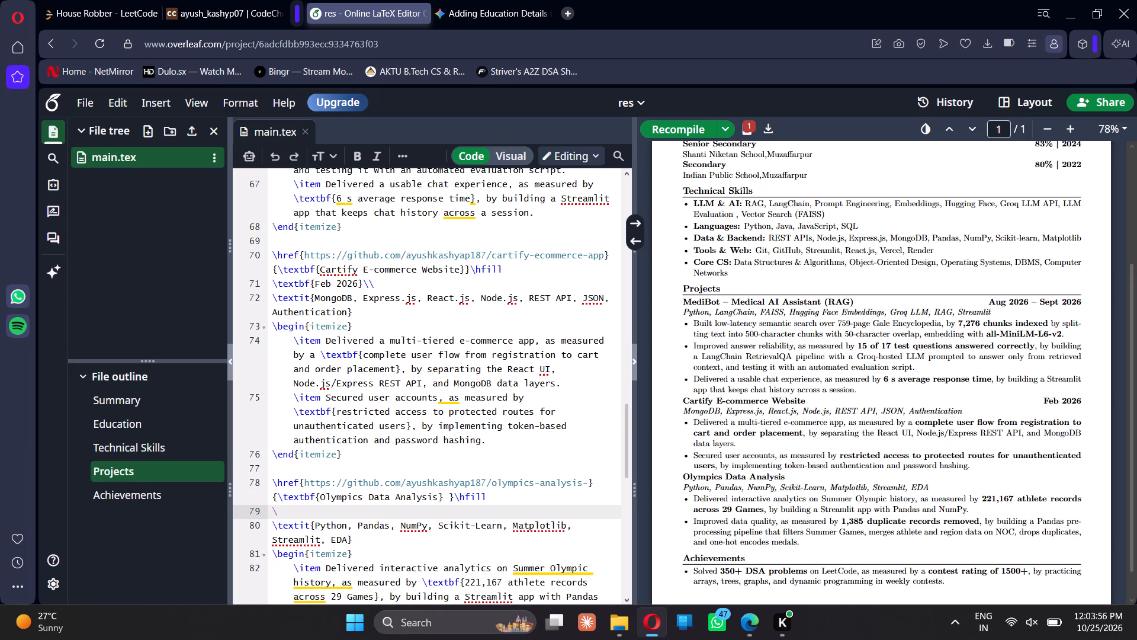
Add "\textbf{Nov 2025}\\" as the Olympics Data Analysis date line, recompile, and check the Projects section in the PDF.
{"action": "type", "text": "\\te"}
{"action": "key", "text": "Return"}
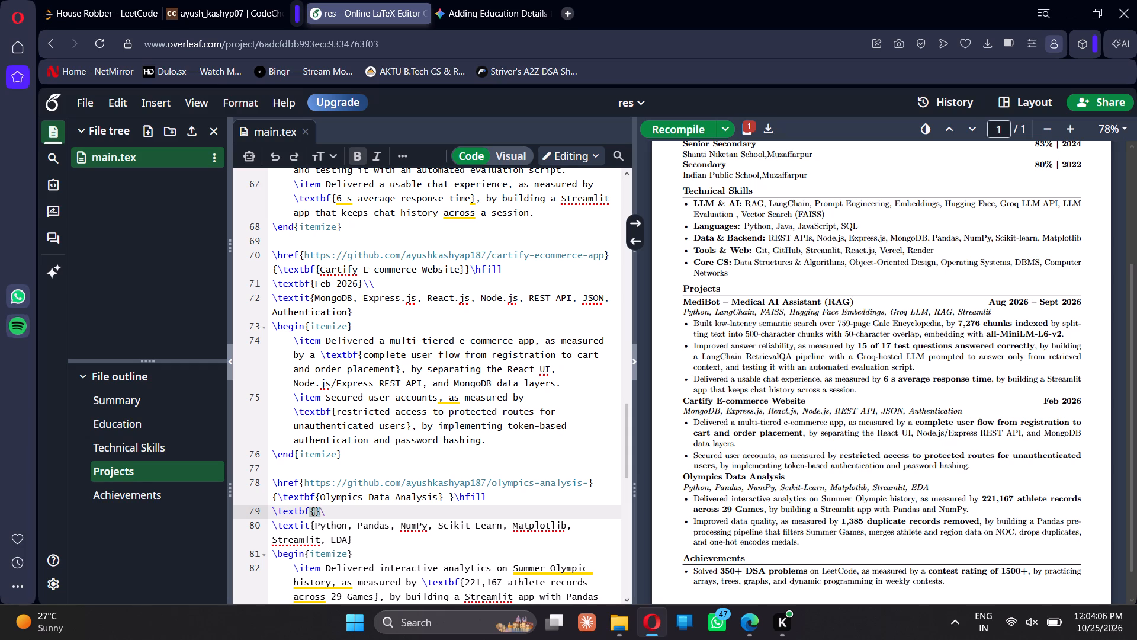
{"action": "type", "text": "nov"}
{"action": "key", "text": "BackSpace"}
{"action": "key", "text": "BackSpace"}
{"action": "key", "text": "BackSpace"}
{"action": "type", "text": "Nov"}
{"action": "key", "text": "space"}
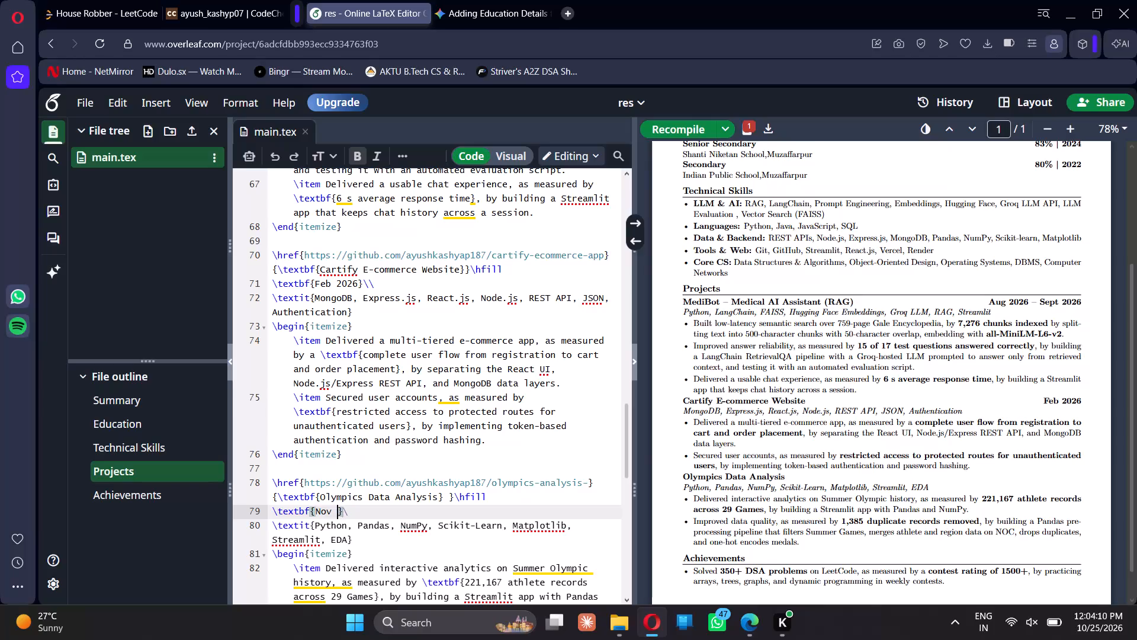
{"action": "type", "text": "2025"}
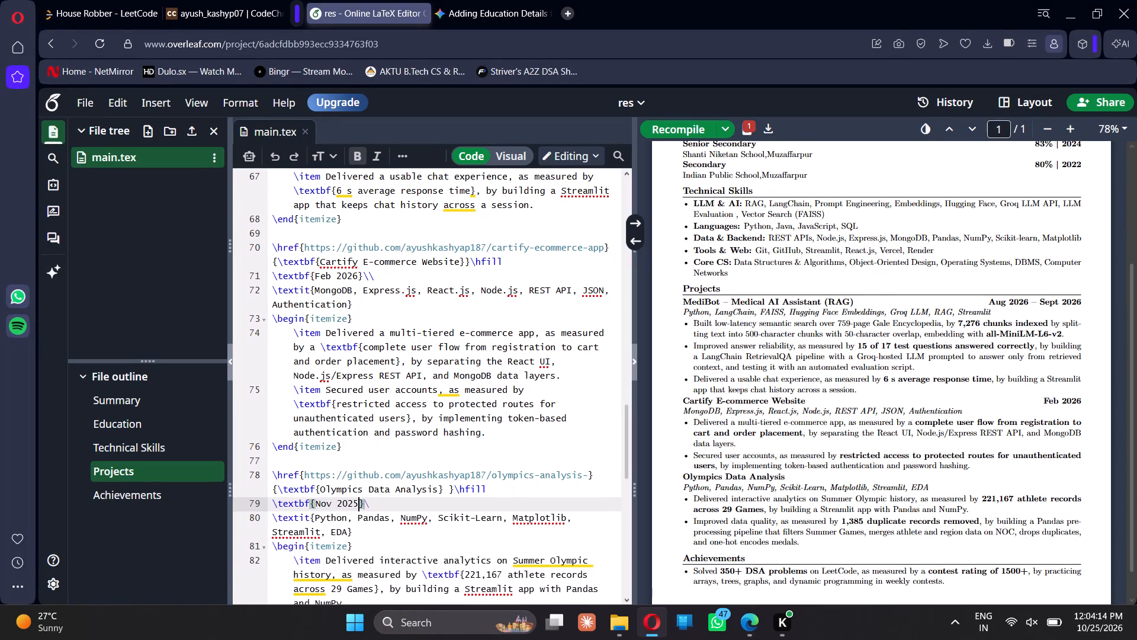
{"action": "left_click", "coordinate": [454, 507]}
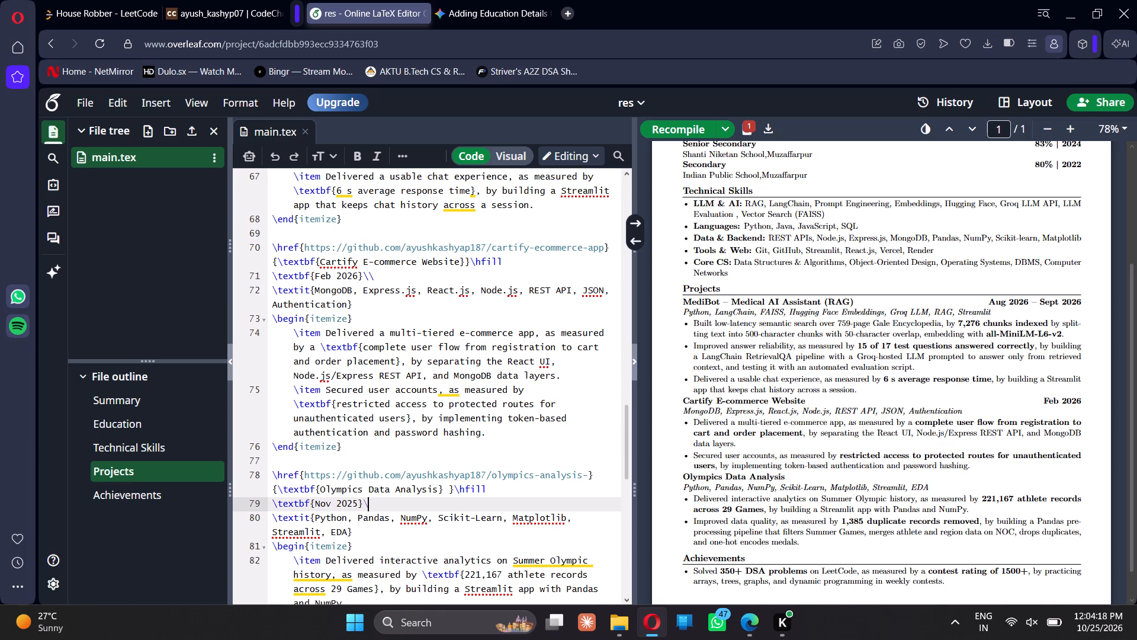
{"action": "key", "text": "backslash"}
{"action": "left_click", "coordinate": [686, 130]}
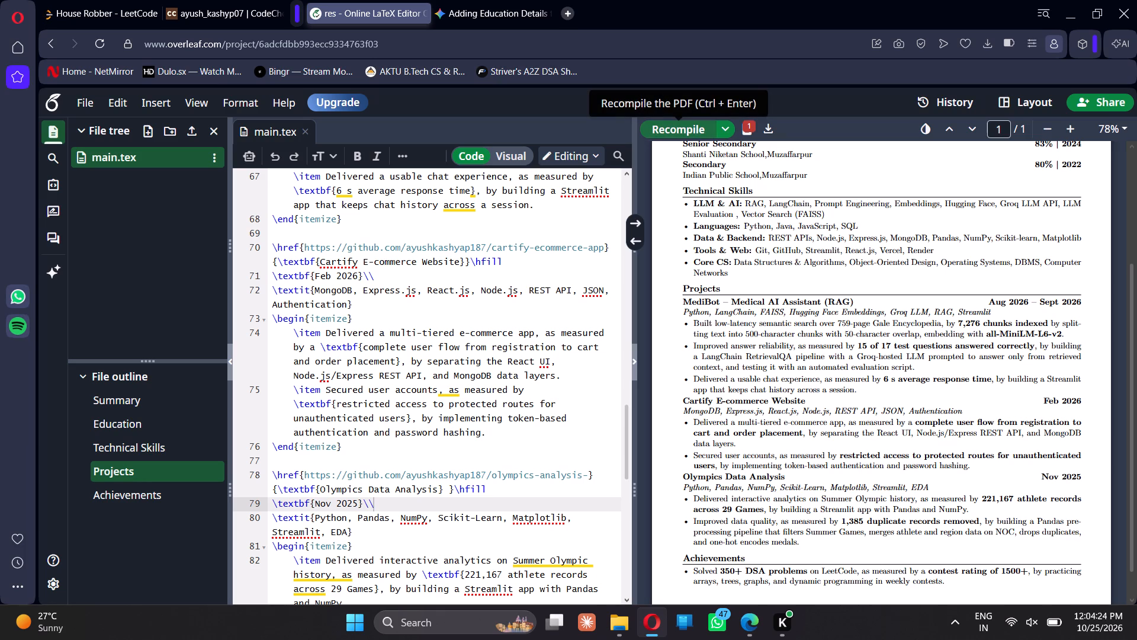
{"action": "scroll", "coordinate": [779, 353], "scroll_direction": "down", "scroll_amount": 1}
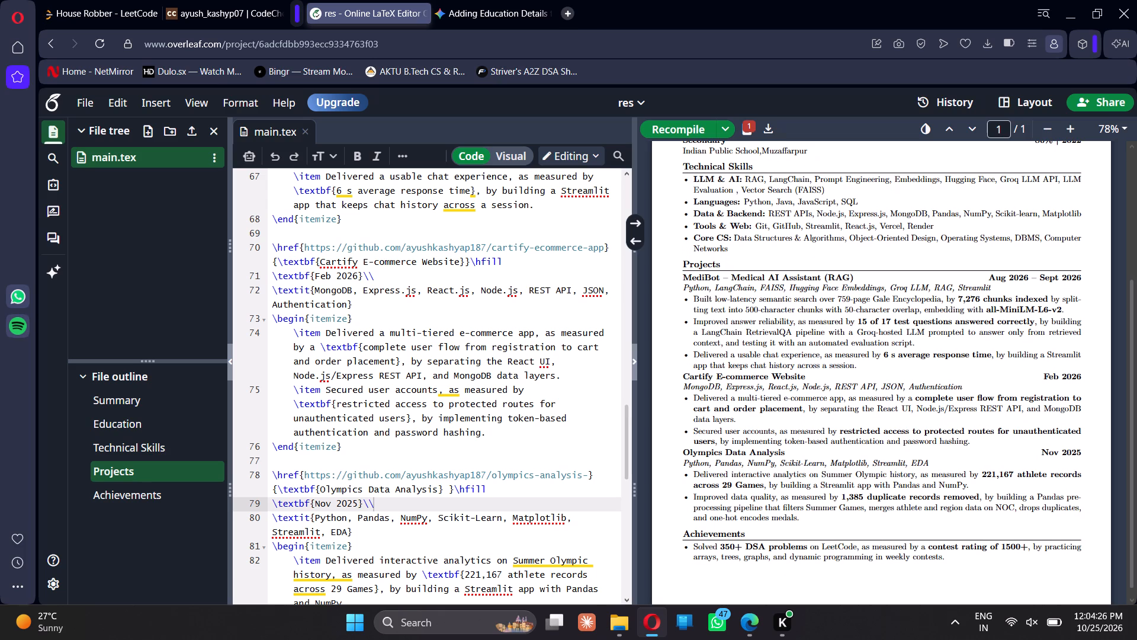
{"action": "scroll", "coordinate": [779, 353], "scroll_direction": "down", "scroll_amount": 2}
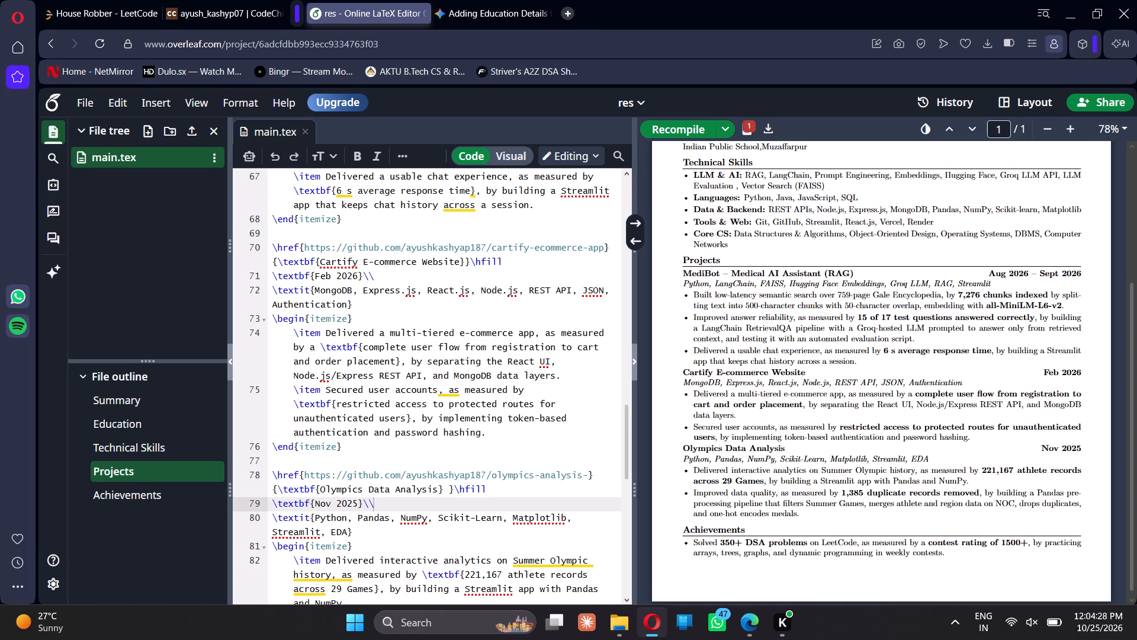
Shorten the MediBot project date to "Sept 2026" by removing the start month and range dash, and recompile the resume.
{"action": "scroll", "coordinate": [779, 353], "scroll_direction": "down", "scroll_amount": 1}
{"action": "scroll", "coordinate": [779, 353], "scroll_direction": "up", "scroll_amount": 1}
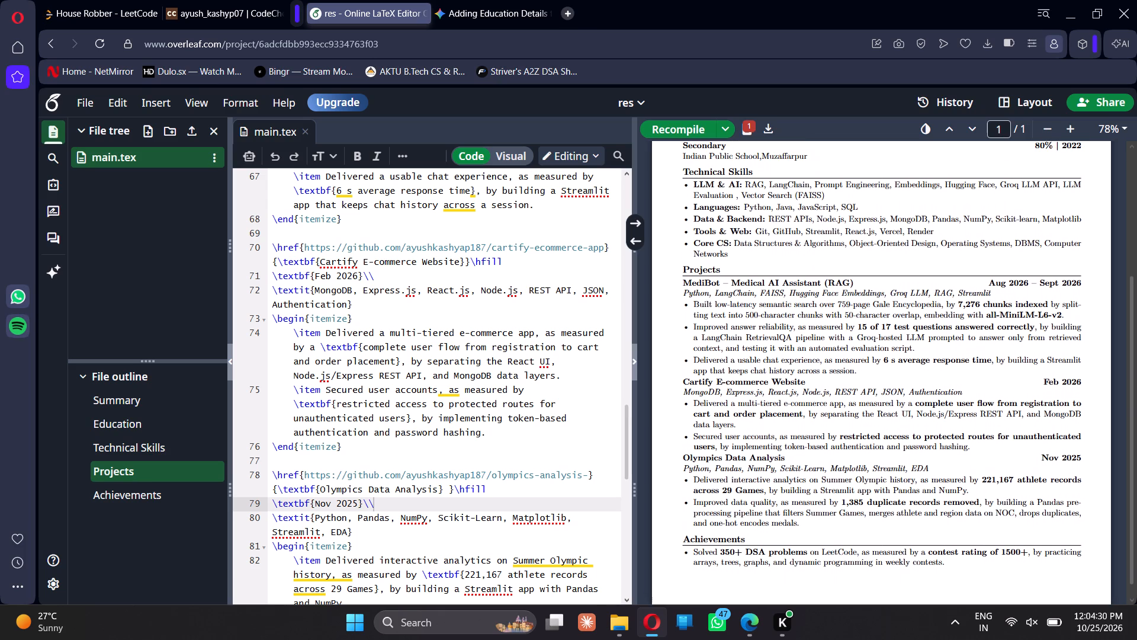
{"action": "scroll", "coordinate": [779, 353], "scroll_direction": "down", "scroll_amount": 1}
{"action": "scroll", "coordinate": [779, 353], "scroll_direction": "up", "scroll_amount": 1}
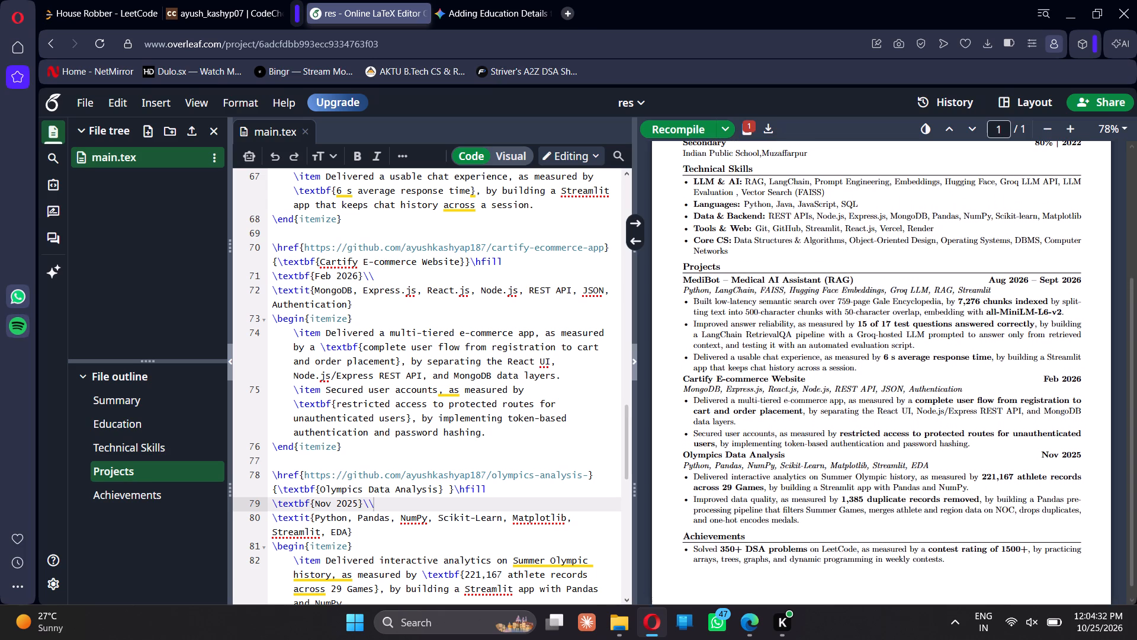
{"action": "scroll", "coordinate": [553, 389], "scroll_direction": "up", "scroll_amount": 2}
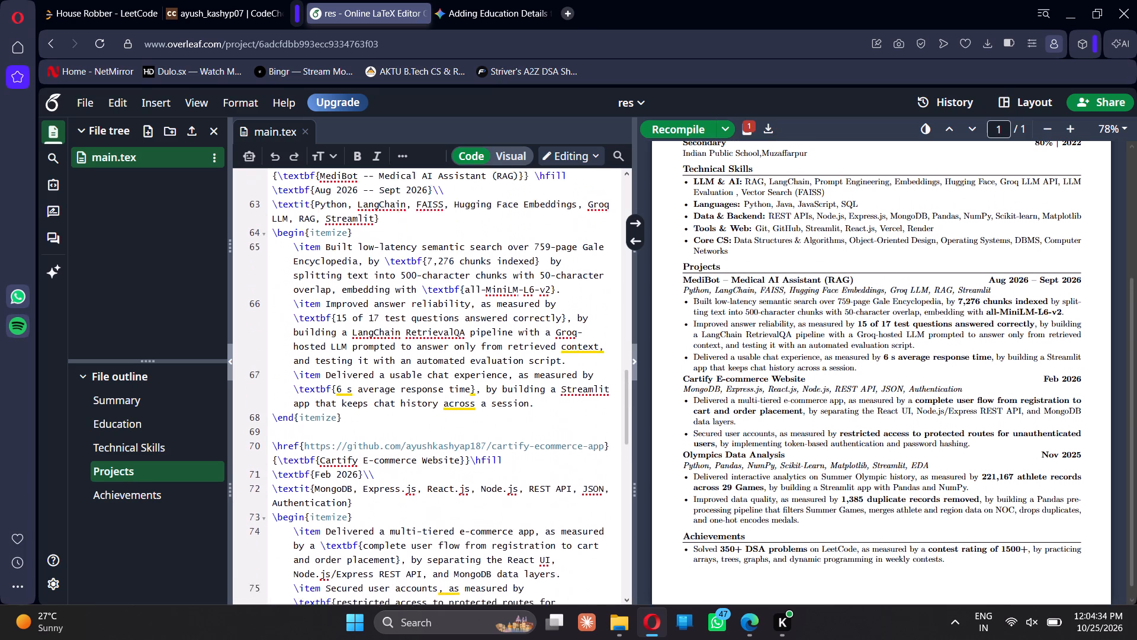
{"action": "scroll", "coordinate": [553, 389], "scroll_direction": "up", "scroll_amount": 3}
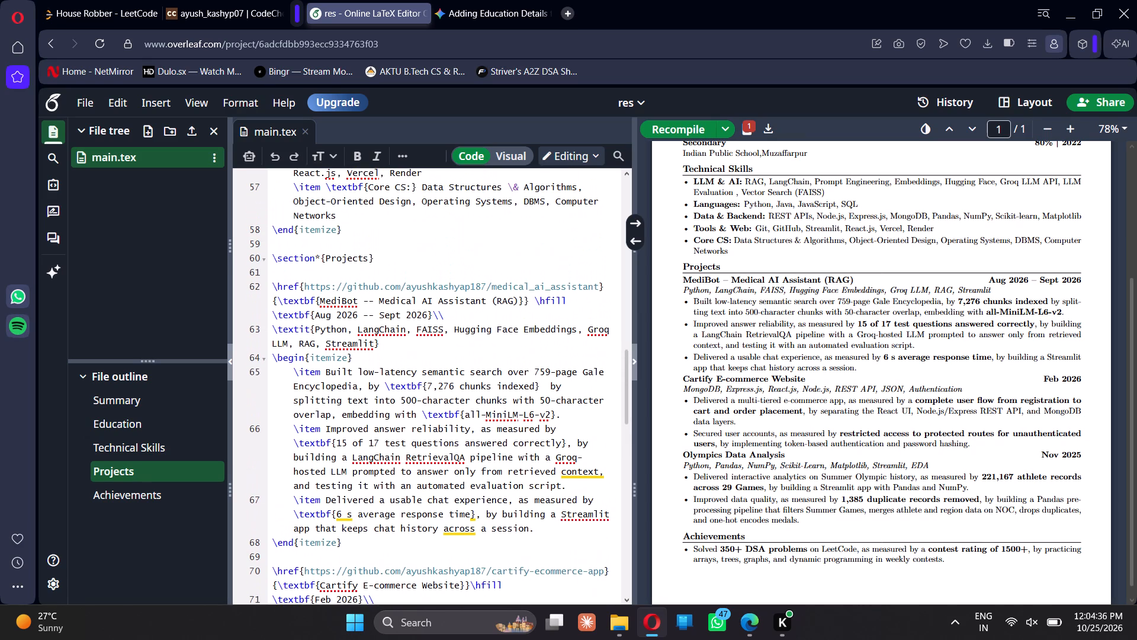
{"action": "scroll", "coordinate": [553, 389], "scroll_direction": "up", "scroll_amount": 1}
{"action": "right_click", "coordinate": [553, 389]}
{"action": "left_click", "coordinate": [378, 350]}
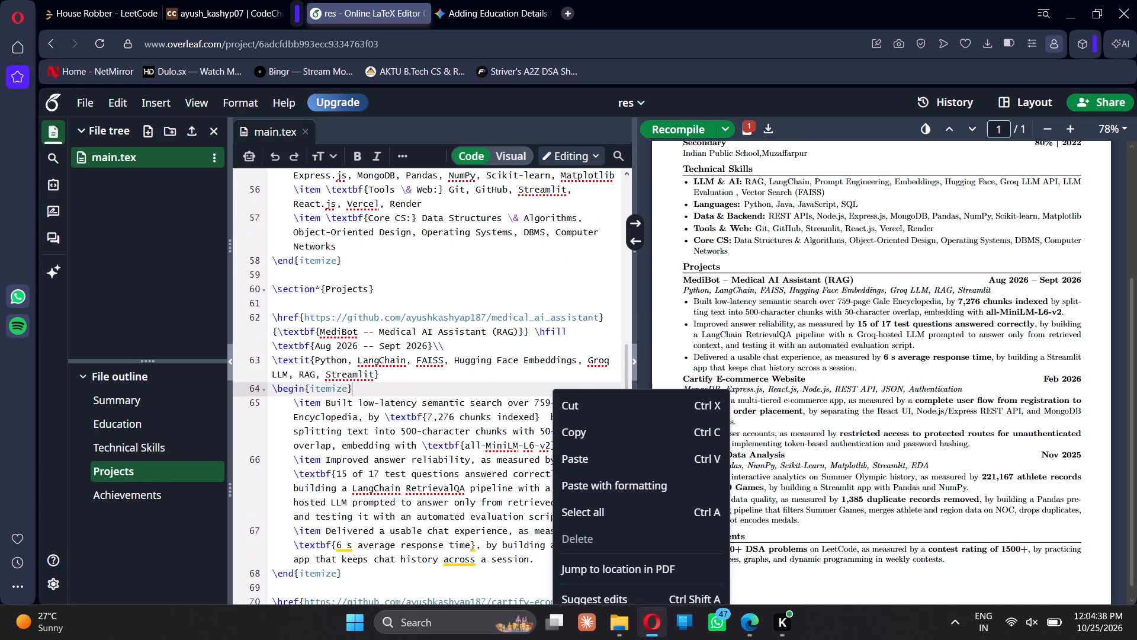
{"action": "key", "text": "BackSpace"}
{"action": "key", "text": "BackSpace"}
{"action": "key", "text": "BackSpace"}
{"action": "key", "text": "BackSpace"}
{"action": "key", "text": "BackSpace"}
{"action": "key", "text": "BackSpace"}
{"action": "key", "text": "BackSpace"}
{"action": "key", "text": "BackSpace"}
{"action": "key", "text": "BackSpace"}
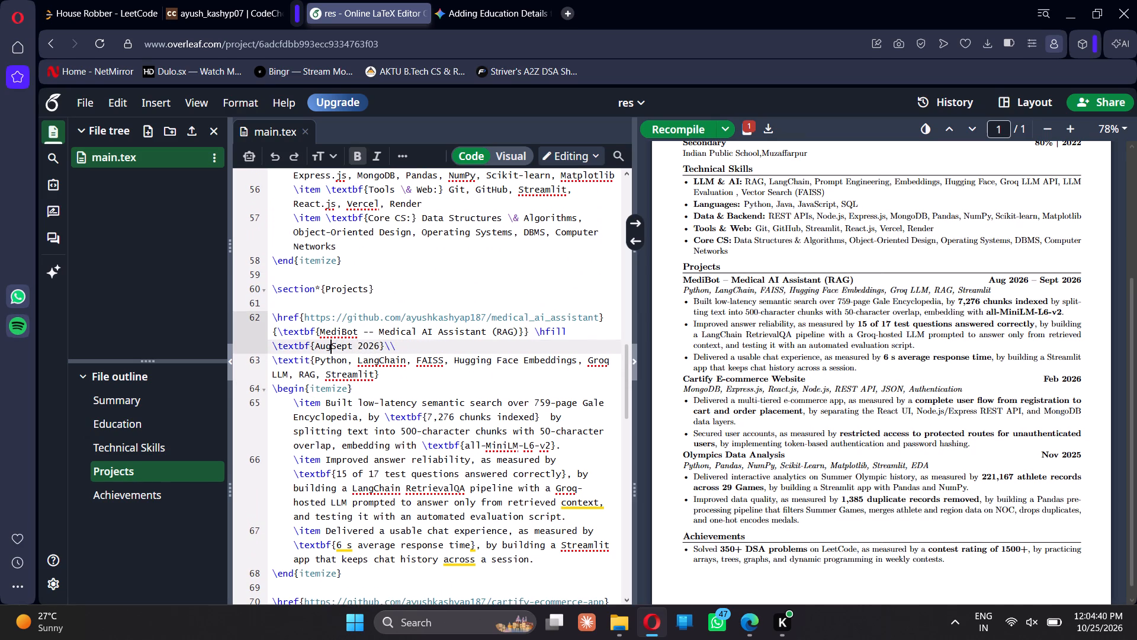
{"action": "key", "text": "BackSpace"}
{"action": "key", "text": "BackSpace"}
{"action": "key", "text": "BackSpace"}
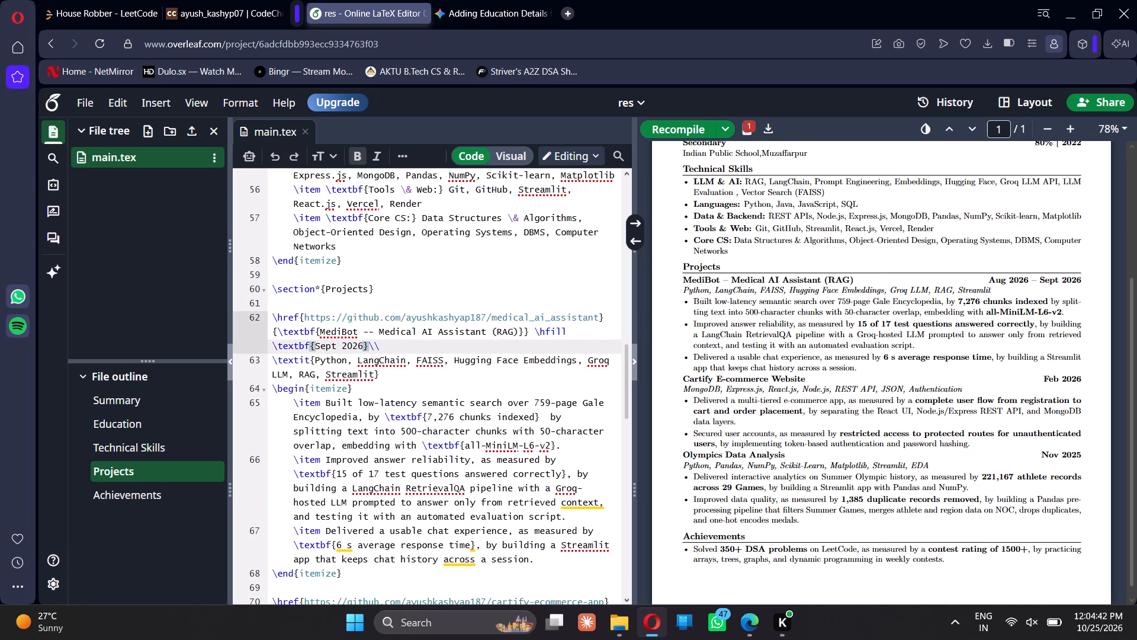
{"action": "left_click", "coordinate": [658, 132]}
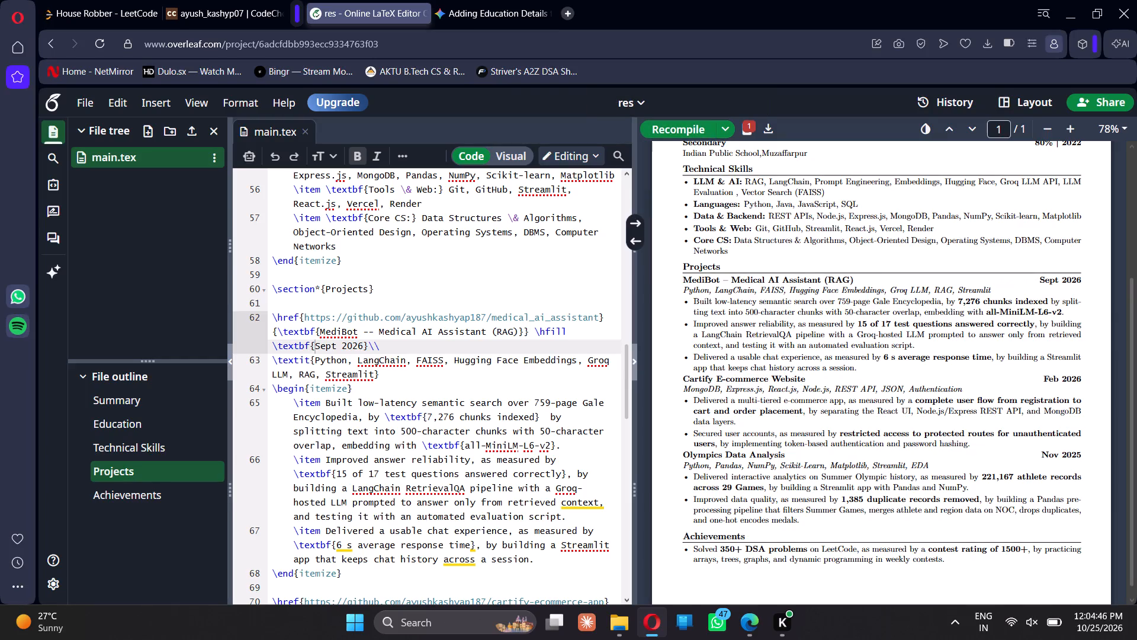
Enlarge the PDF preview by narrowing the code editor, and review the compiled resume.
{"action": "scroll", "coordinate": [791, 295], "scroll_direction": "down", "scroll_amount": 2}
{"action": "scroll", "coordinate": [791, 295], "scroll_direction": "up", "scroll_amount": 1}
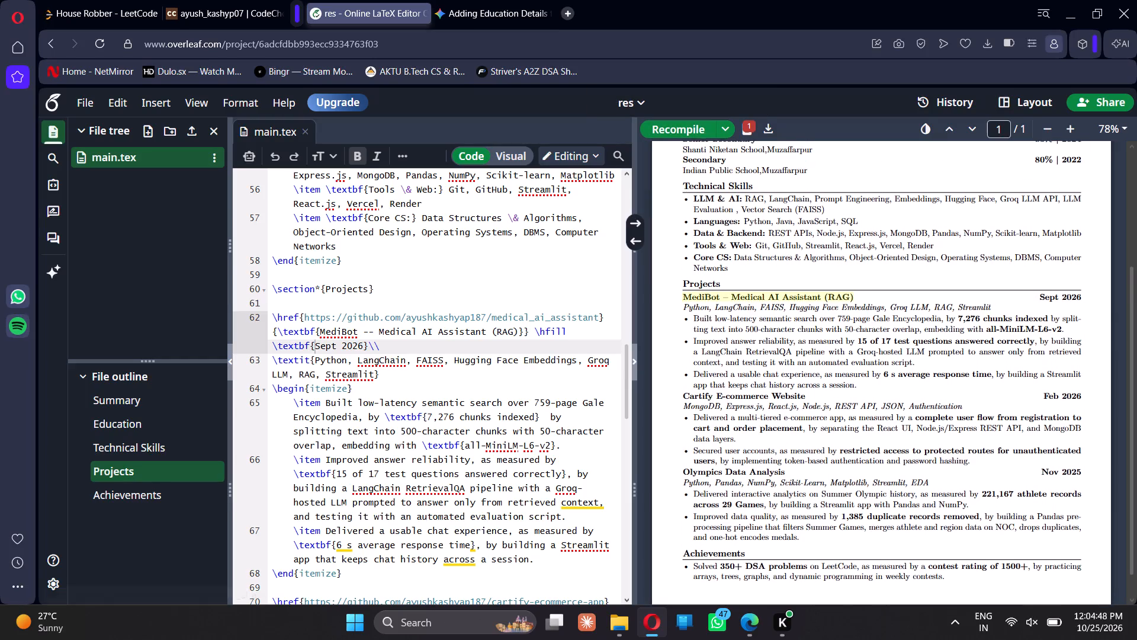
{"action": "scroll", "coordinate": [791, 295], "scroll_direction": "up", "scroll_amount": 5}
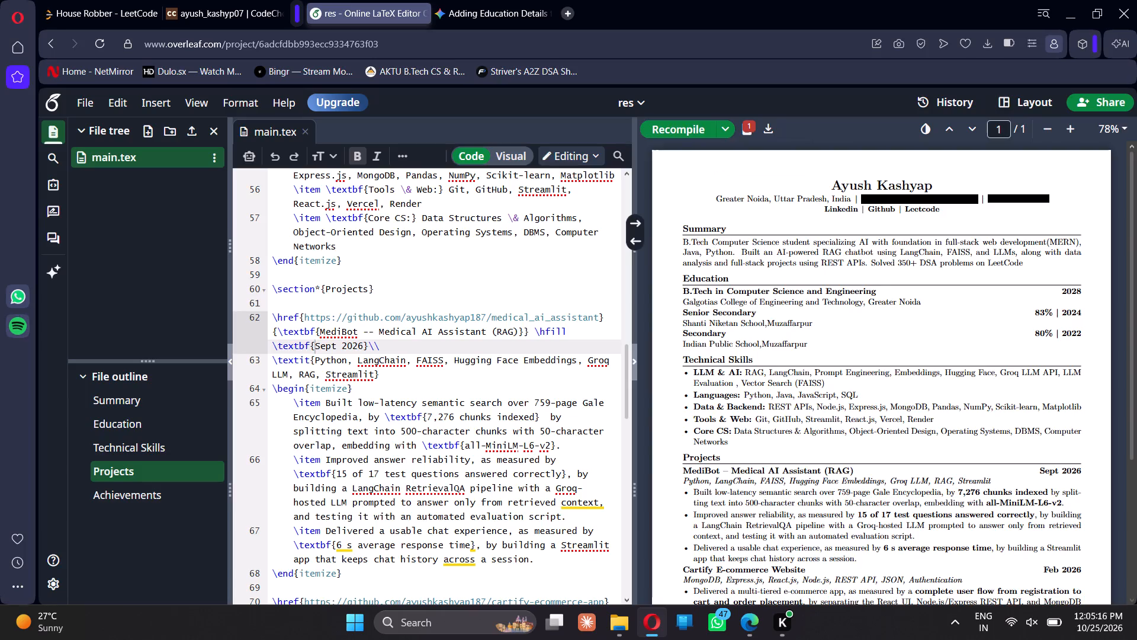
{"action": "left_click_drag", "start_coordinate": [633, 191], "coordinate": [369, 206]}
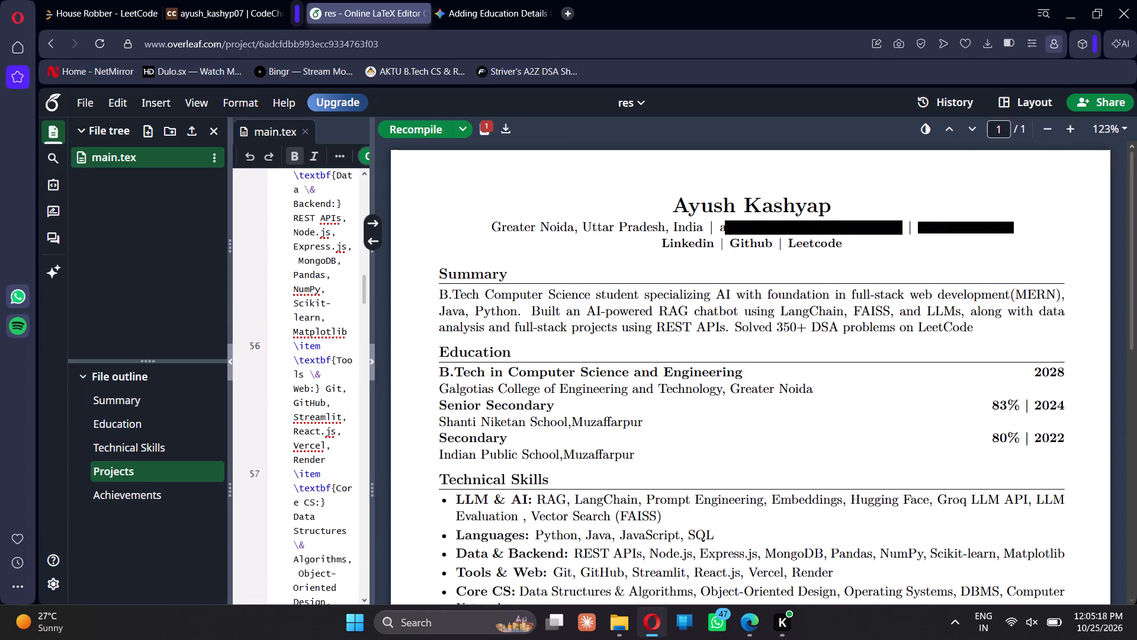
{"action": "scroll", "coordinate": [697, 334], "scroll_direction": "down", "scroll_amount": 1}
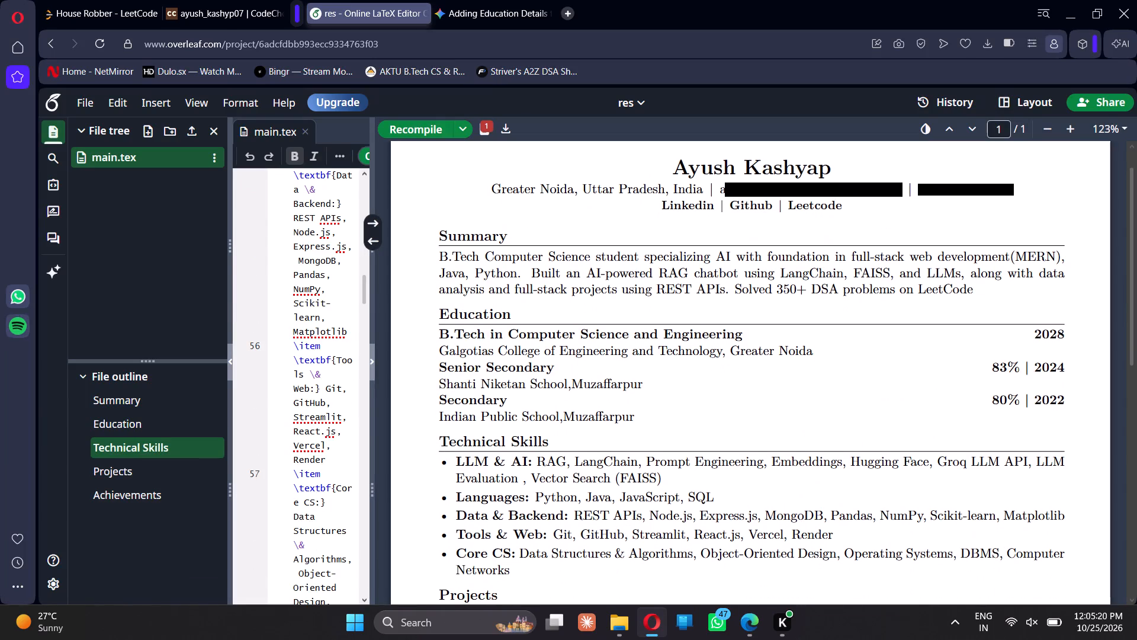
{"action": "left_click_drag", "start_coordinate": [374, 303], "coordinate": [246, 313]}
{"action": "scroll", "coordinate": [590, 361], "scroll_direction": "down", "scroll_amount": 1}
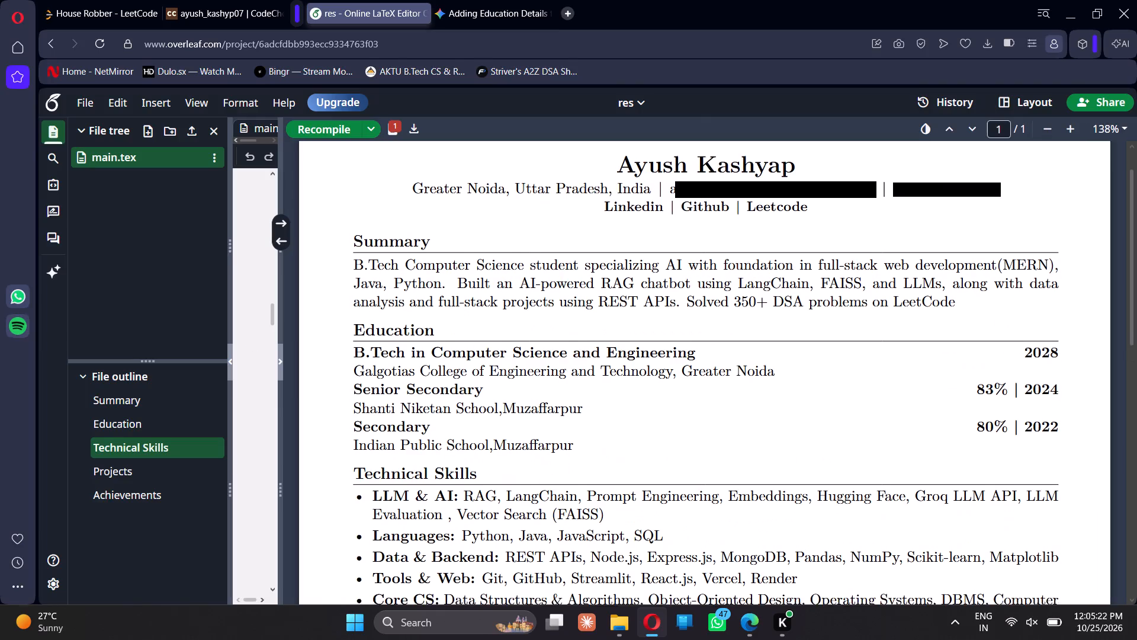
{"action": "scroll", "coordinate": [590, 361], "scroll_direction": "down", "scroll_amount": 1}
{"action": "scroll", "coordinate": [635, 383], "scroll_direction": "up", "scroll_amount": 1}
{"action": "scroll", "coordinate": [635, 383], "scroll_direction": "down", "scroll_amount": 1}
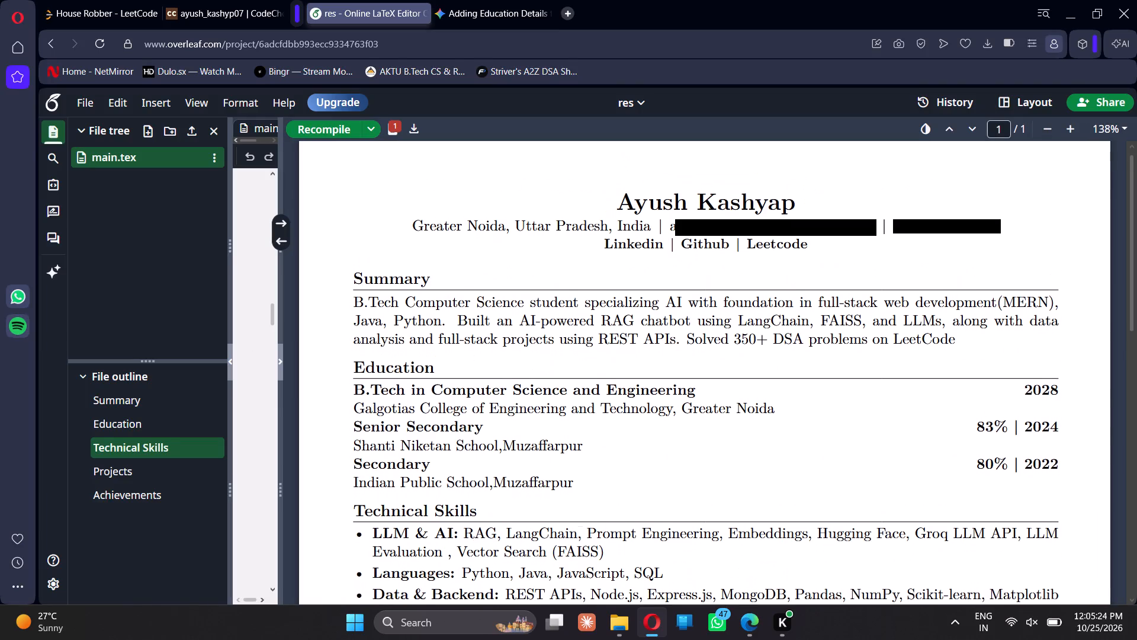
{"action": "scroll", "coordinate": [635, 383], "scroll_direction": "down", "scroll_amount": 1}
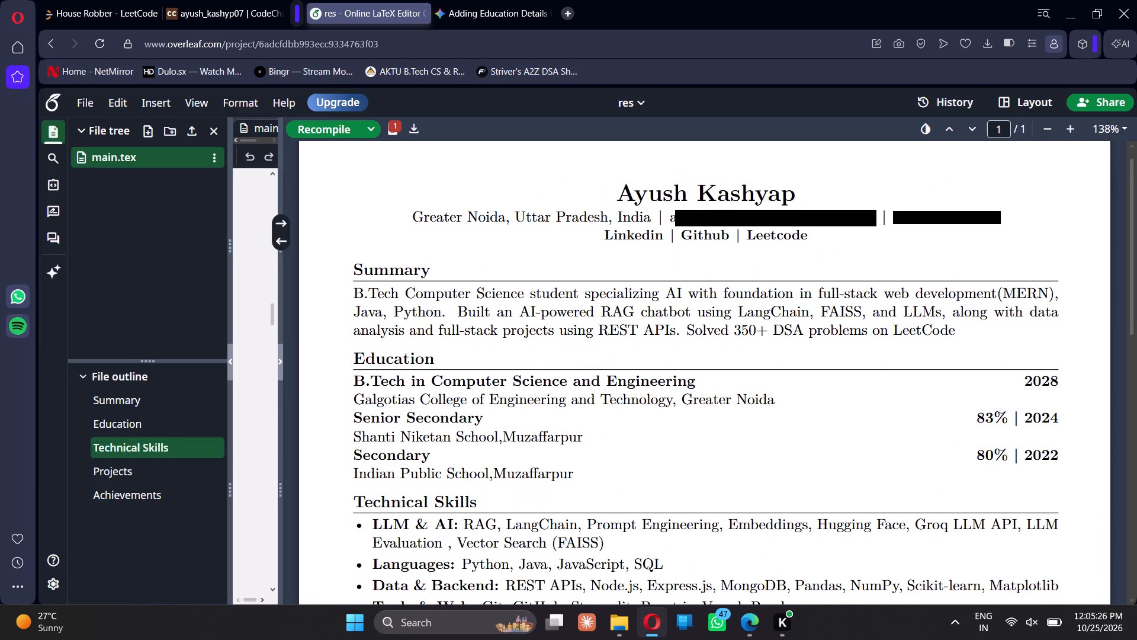
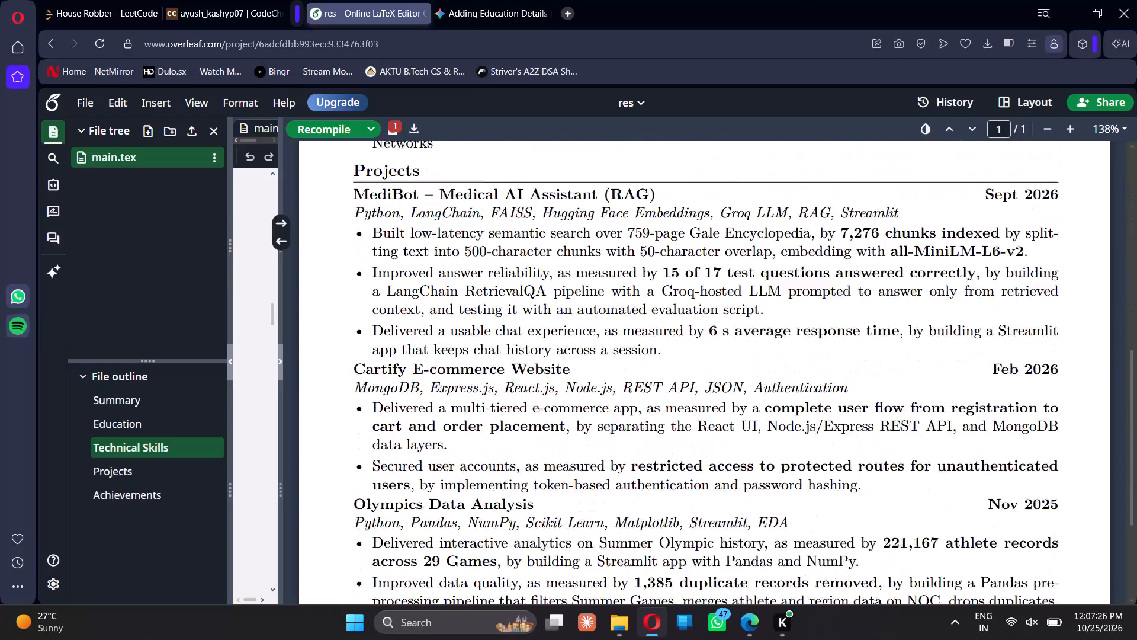
Review the compiled resume PDF from the Projects and Achievements sections back up to the Summary and Education sections.
{"action": "scroll", "coordinate": [599, 272], "scroll_direction": "down", "scroll_amount": 1}
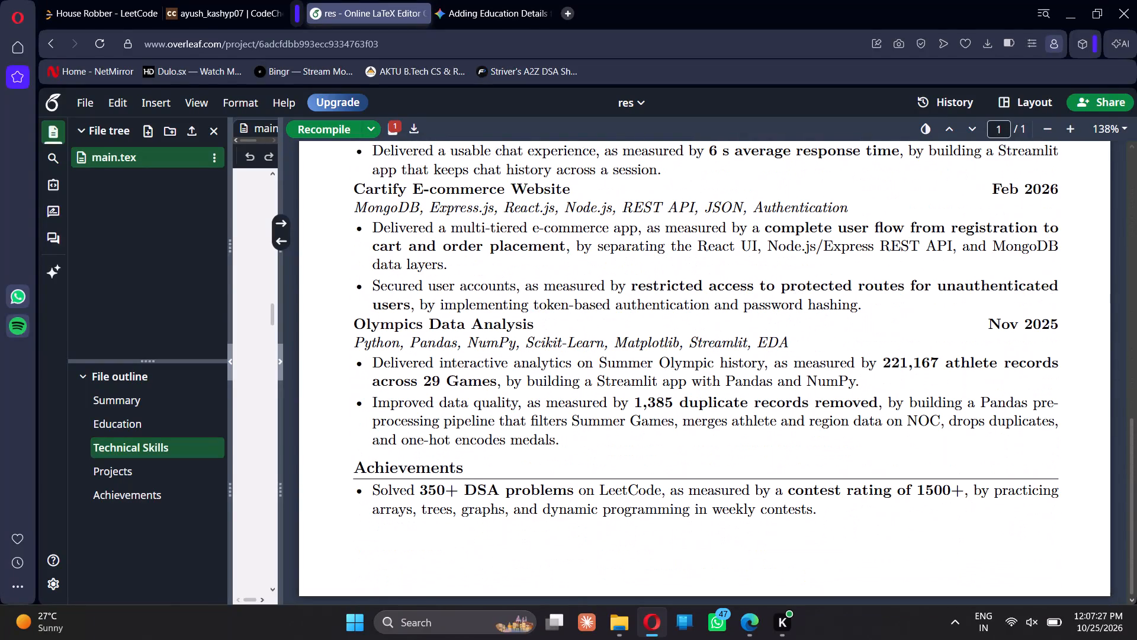
{"action": "scroll", "coordinate": [599, 272], "scroll_direction": "up", "scroll_amount": 4}
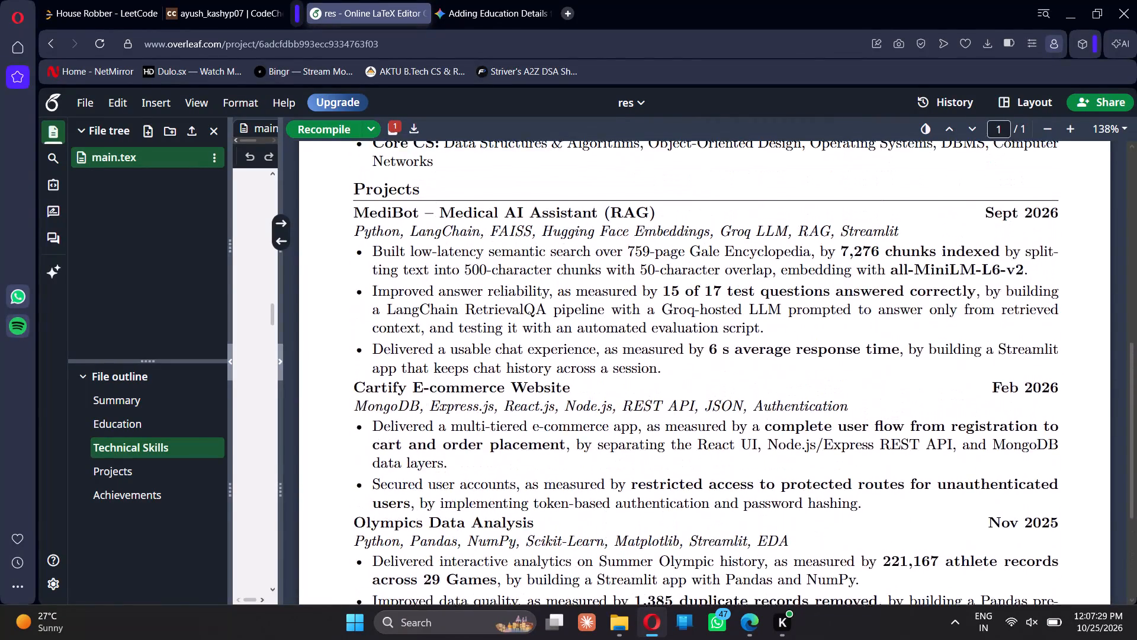
{"action": "scroll", "coordinate": [599, 272], "scroll_direction": "up", "scroll_amount": 9}
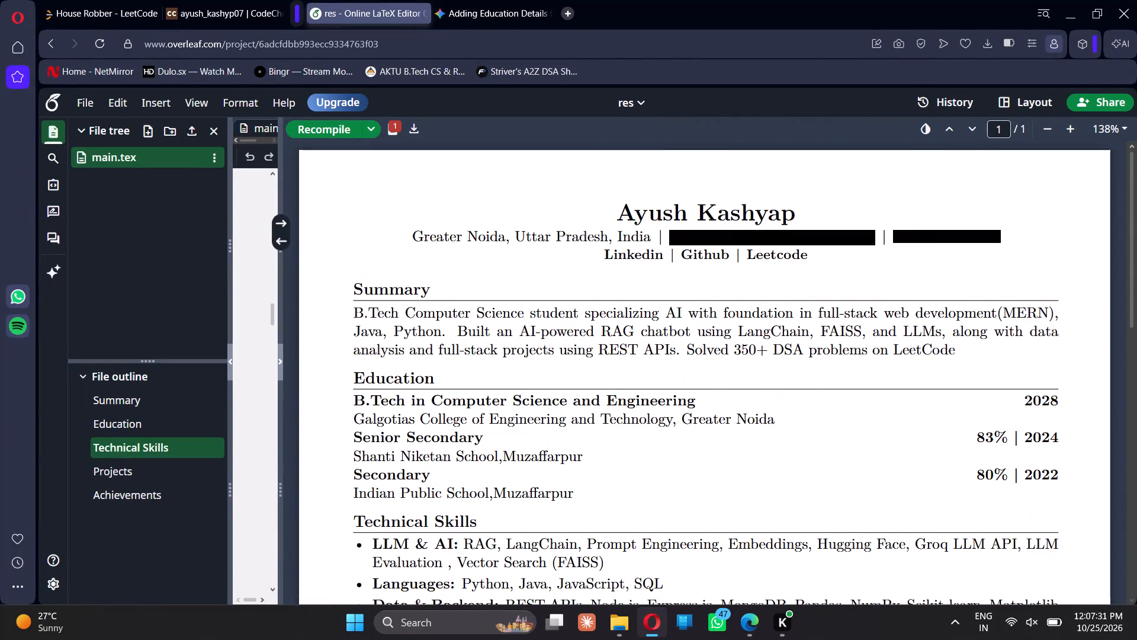
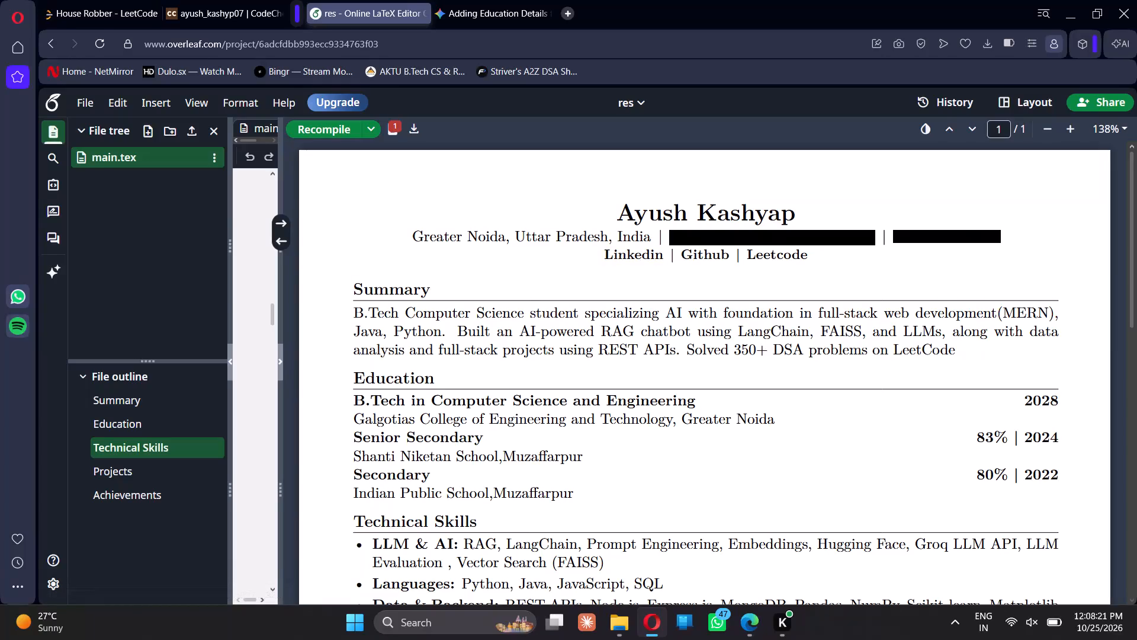
Read the compiled resume PDF from the header and Summary through Education, Technical Skills and Projects to Achievements.
{"action": "scroll", "coordinate": [723, 382], "scroll_direction": "down", "scroll_amount": 2}
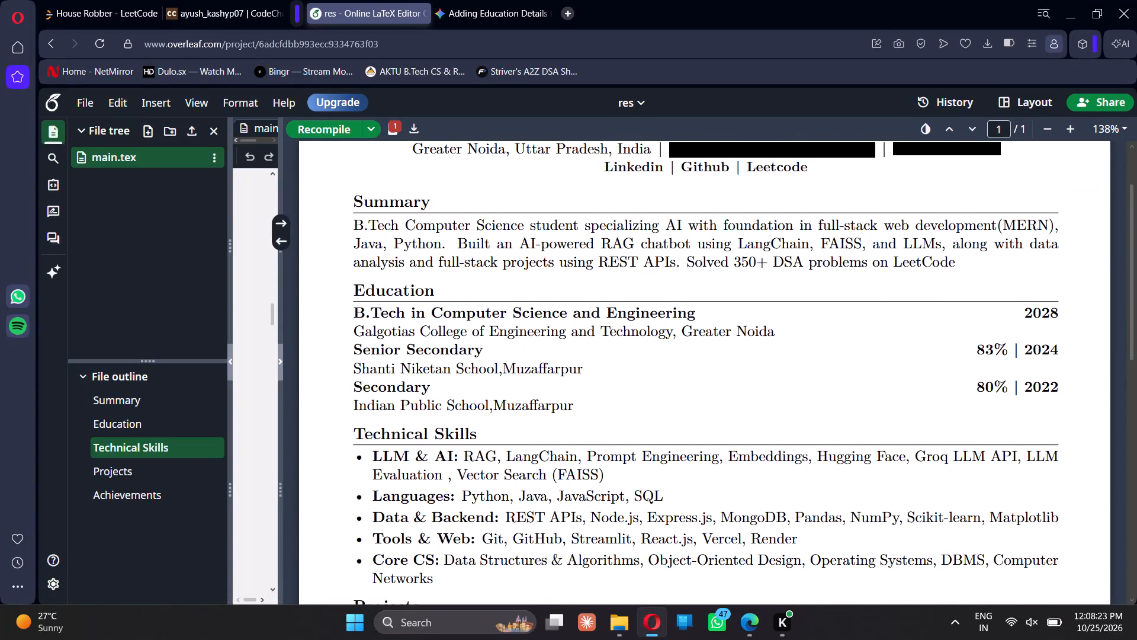
{"action": "scroll", "coordinate": [723, 382], "scroll_direction": "down", "scroll_amount": 2}
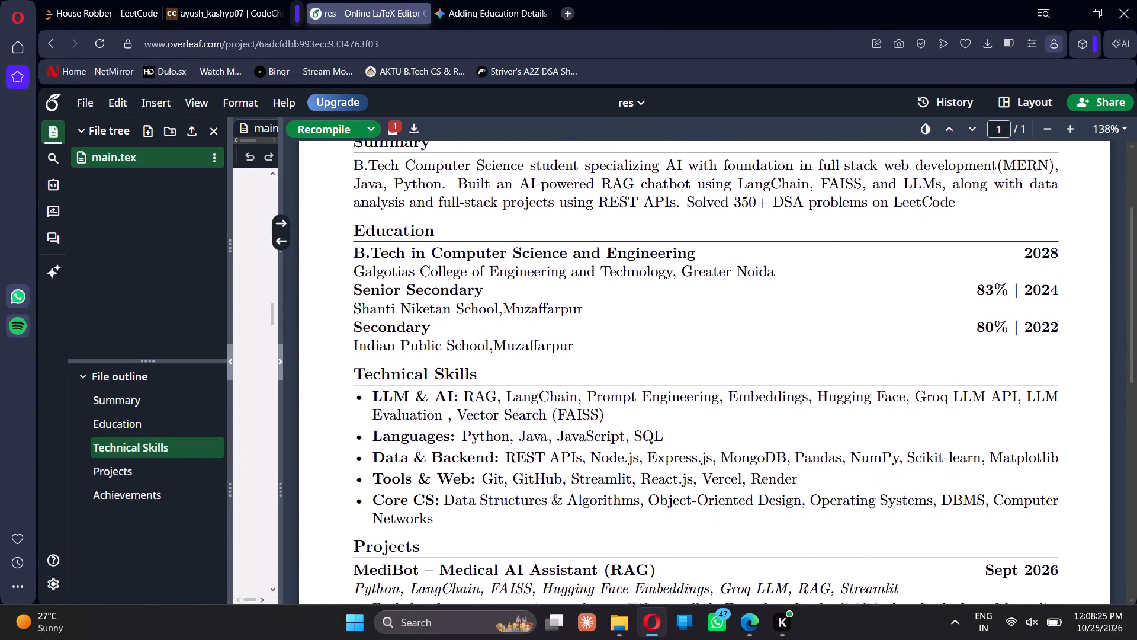
{"action": "scroll", "coordinate": [723, 382], "scroll_direction": "down", "scroll_amount": 2}
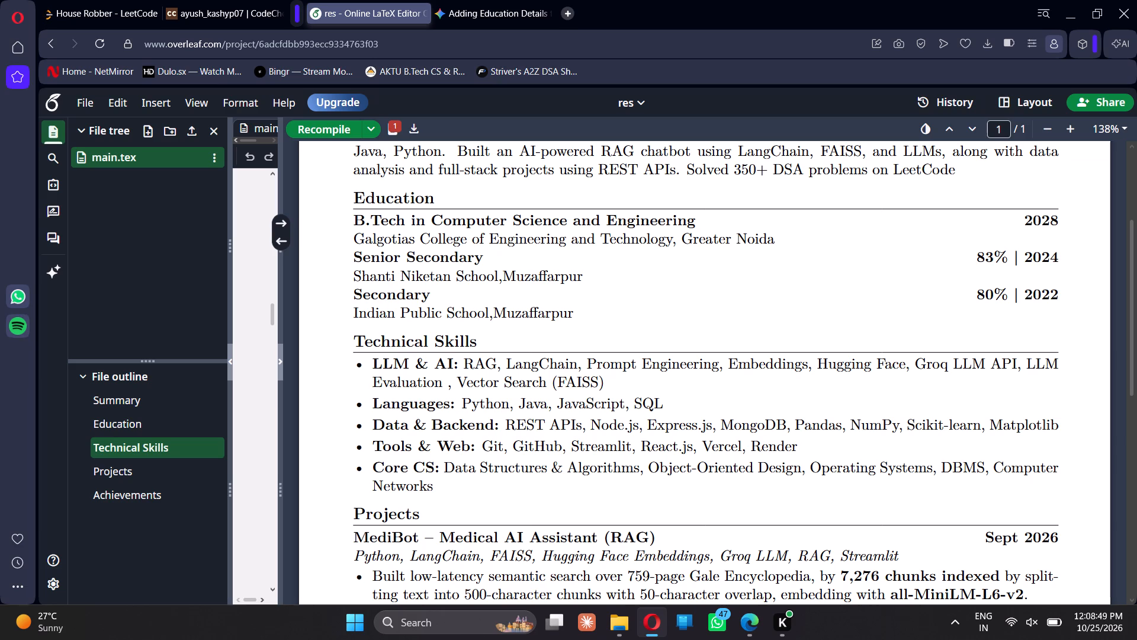
{"action": "scroll", "coordinate": [735, 309], "scroll_direction": "down", "scroll_amount": 3}
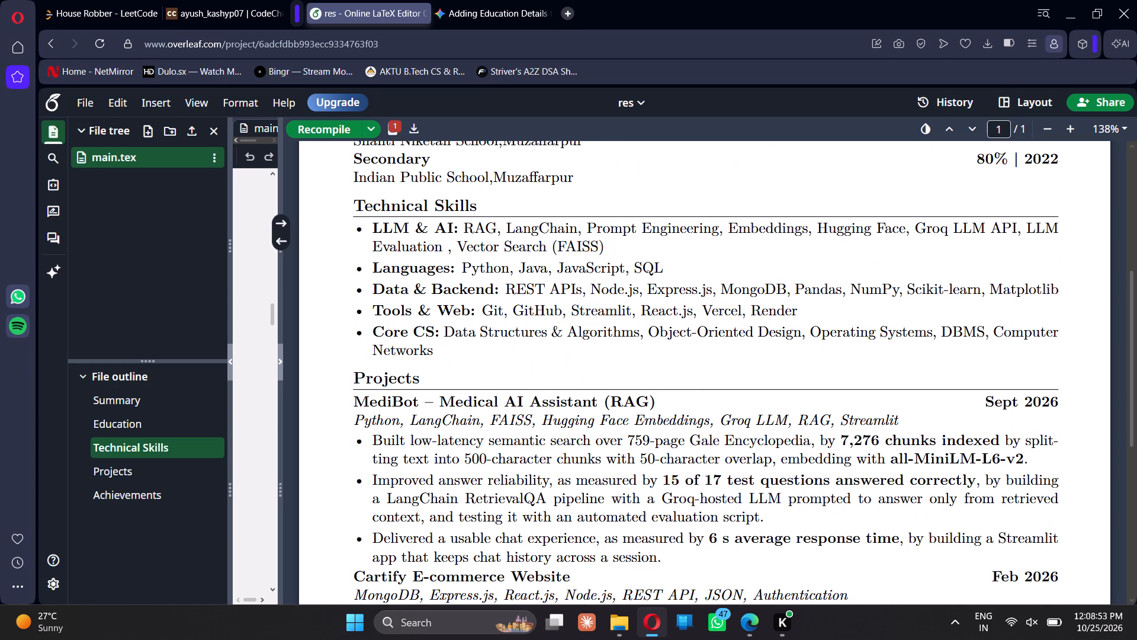
{"action": "scroll", "coordinate": [433, 351], "scroll_direction": "down", "scroll_amount": 3}
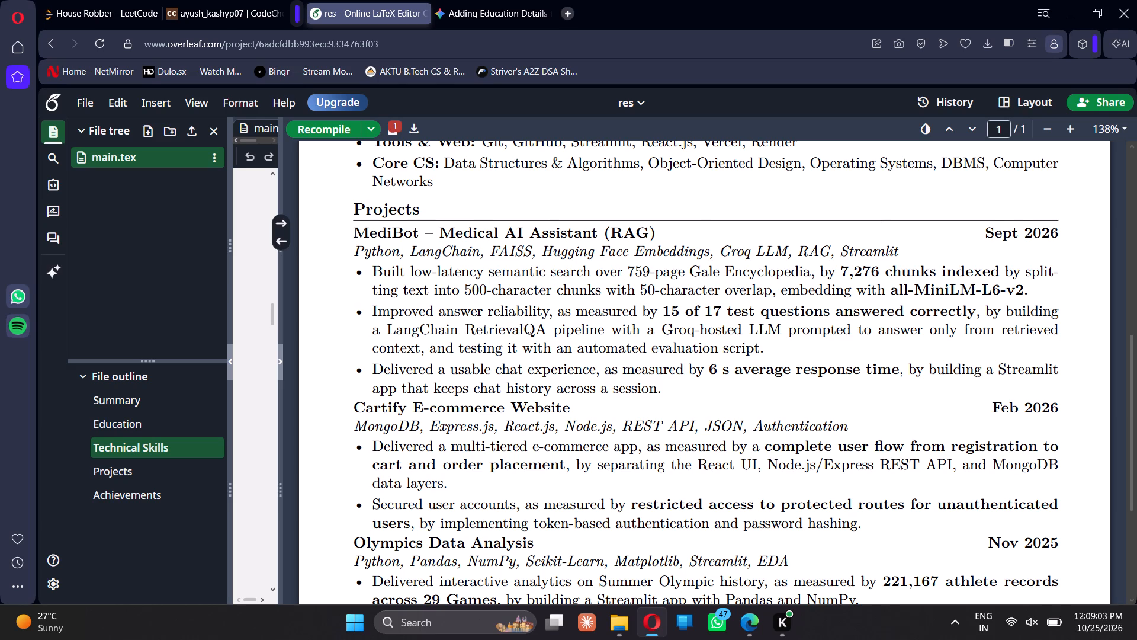
{"action": "scroll", "coordinate": [478, 370], "scroll_direction": "down", "scroll_amount": 1}
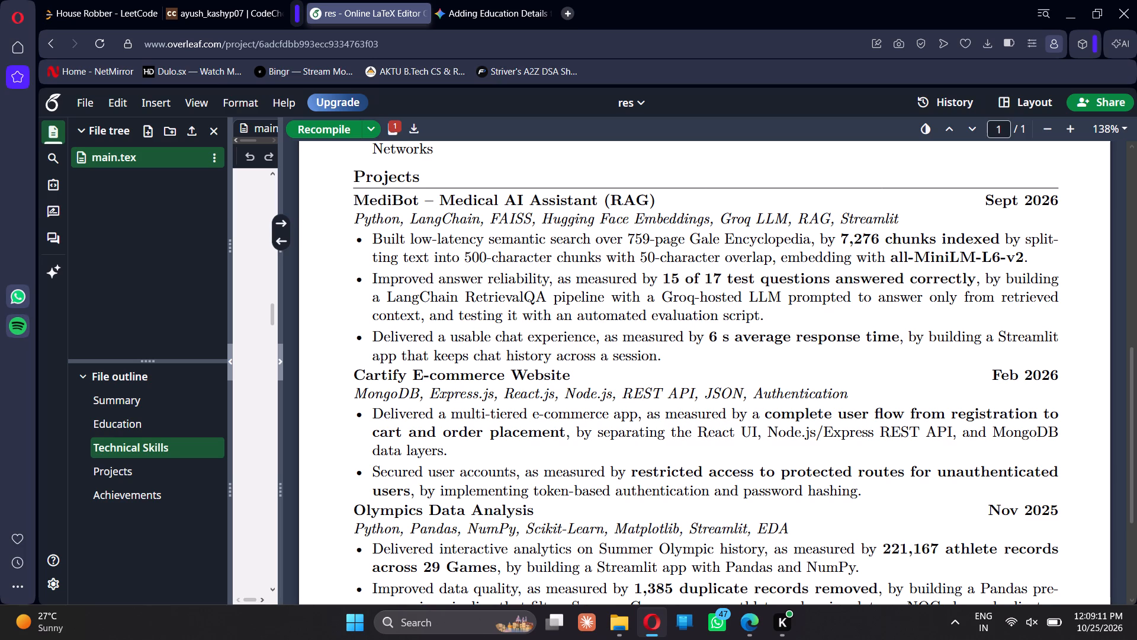
{"action": "scroll", "coordinate": [643, 243], "scroll_direction": "down", "scroll_amount": 2}
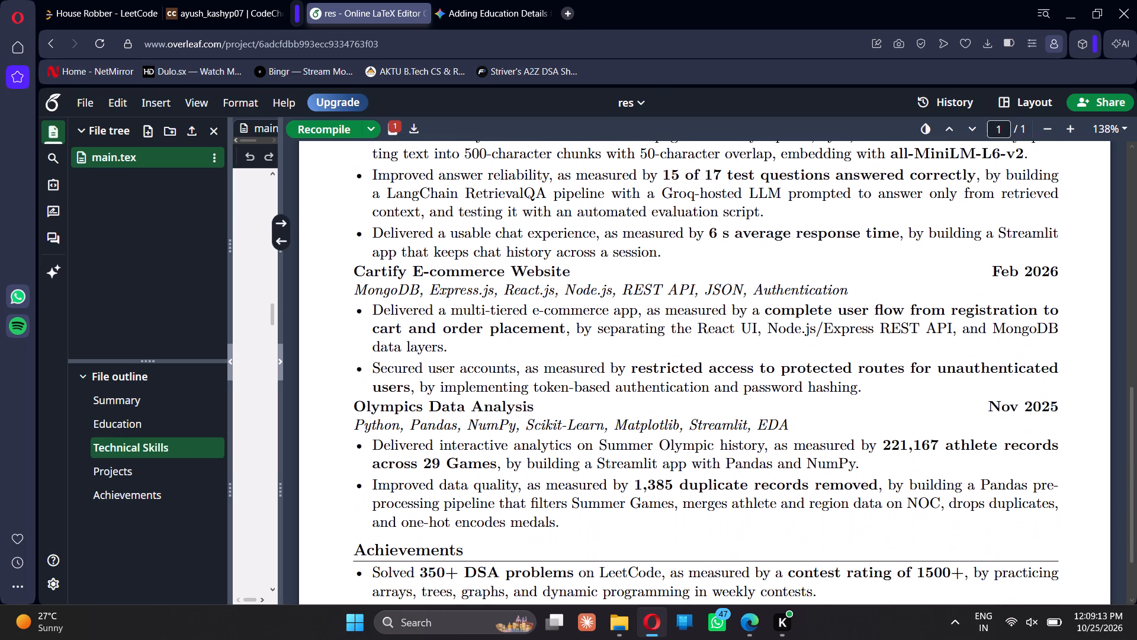
{"action": "scroll", "coordinate": [643, 243], "scroll_direction": "down", "scroll_amount": 1}
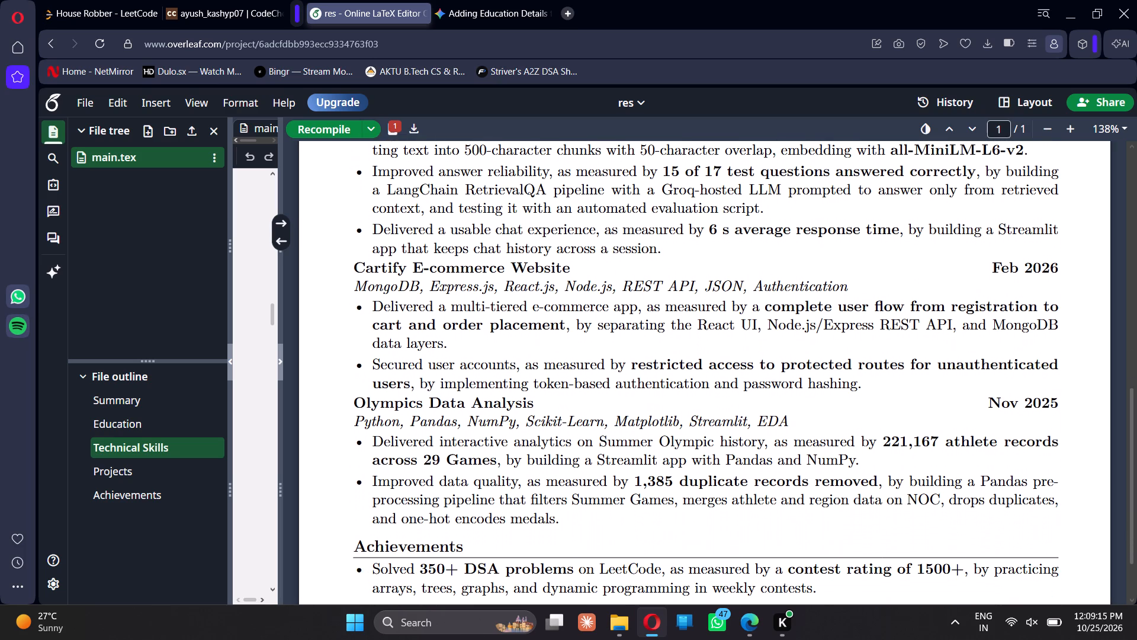
{"action": "scroll", "coordinate": [643, 243], "scroll_direction": "down", "scroll_amount": 1}
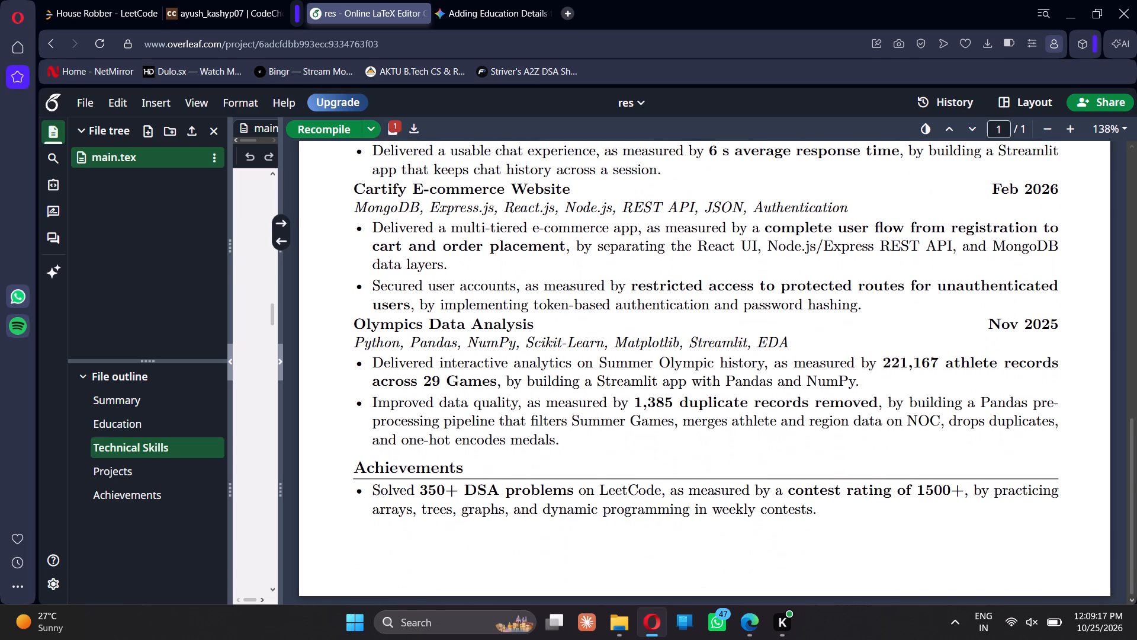
Recheck the Projects and Achievements sections of the compiled resume, including the Olympics Data Analysis bullets, and skim back over Education and Technical Skills.
{"action": "scroll", "coordinate": [643, 243], "scroll_direction": "up", "scroll_amount": 3}
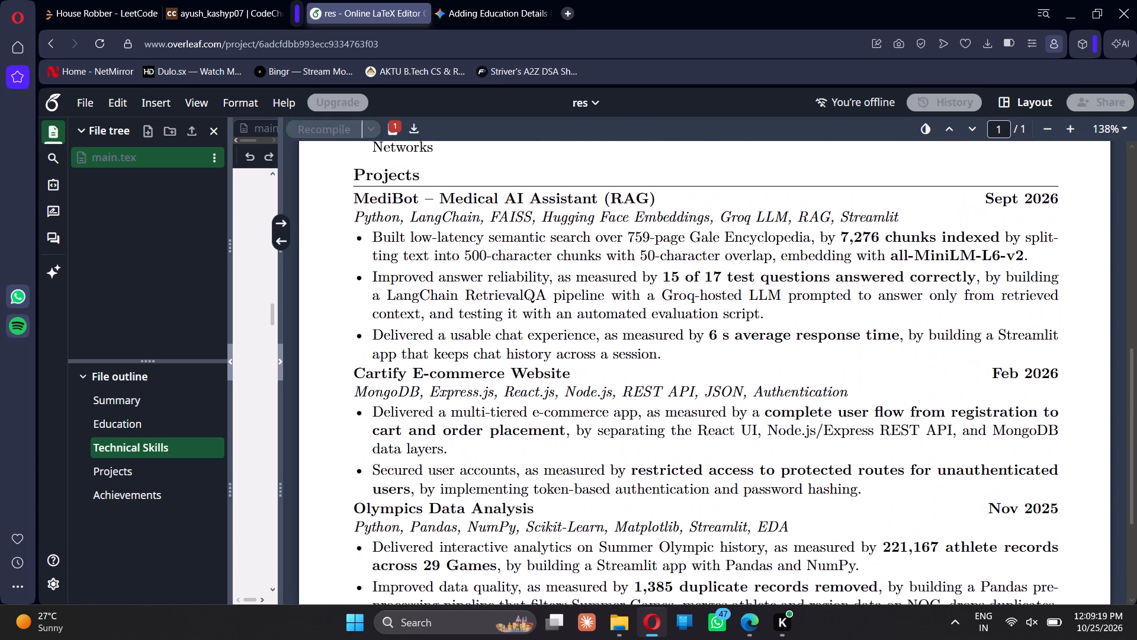
{"action": "scroll", "coordinate": [643, 243], "scroll_direction": "down", "scroll_amount": 2}
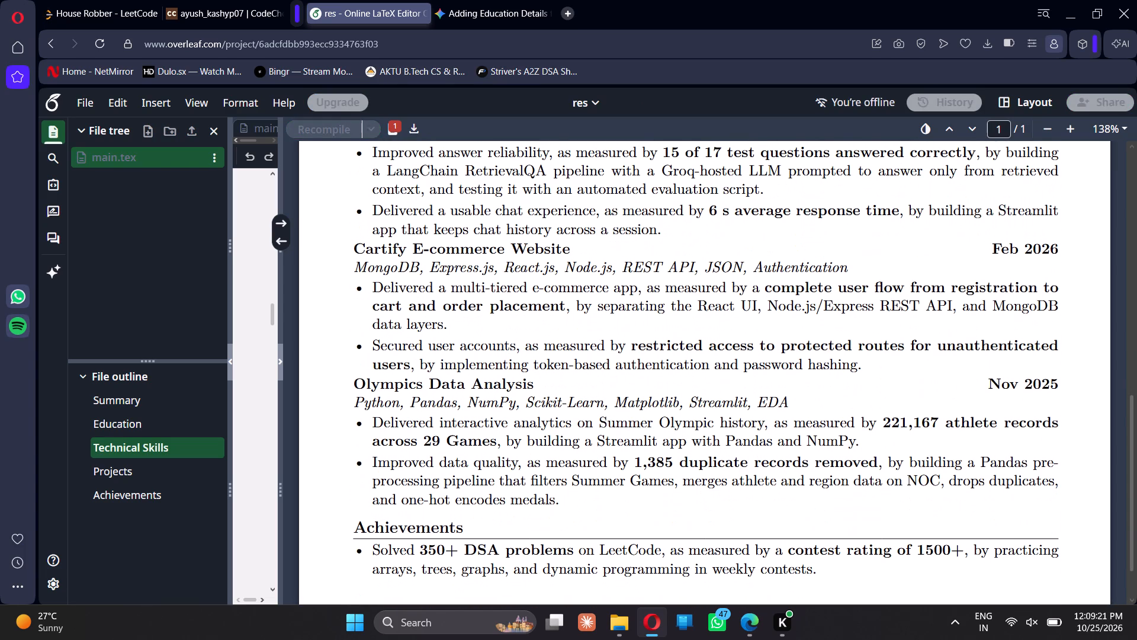
{"action": "scroll", "coordinate": [643, 243], "scroll_direction": "up", "scroll_amount": 1}
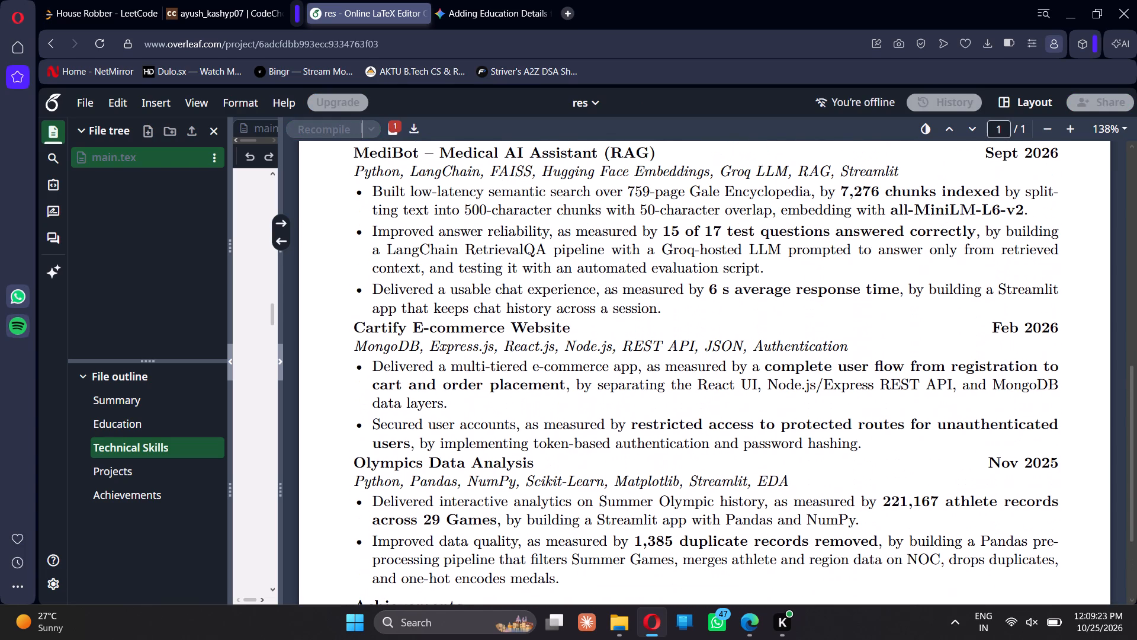
{"action": "scroll", "coordinate": [643, 243], "scroll_direction": "down", "scroll_amount": 1}
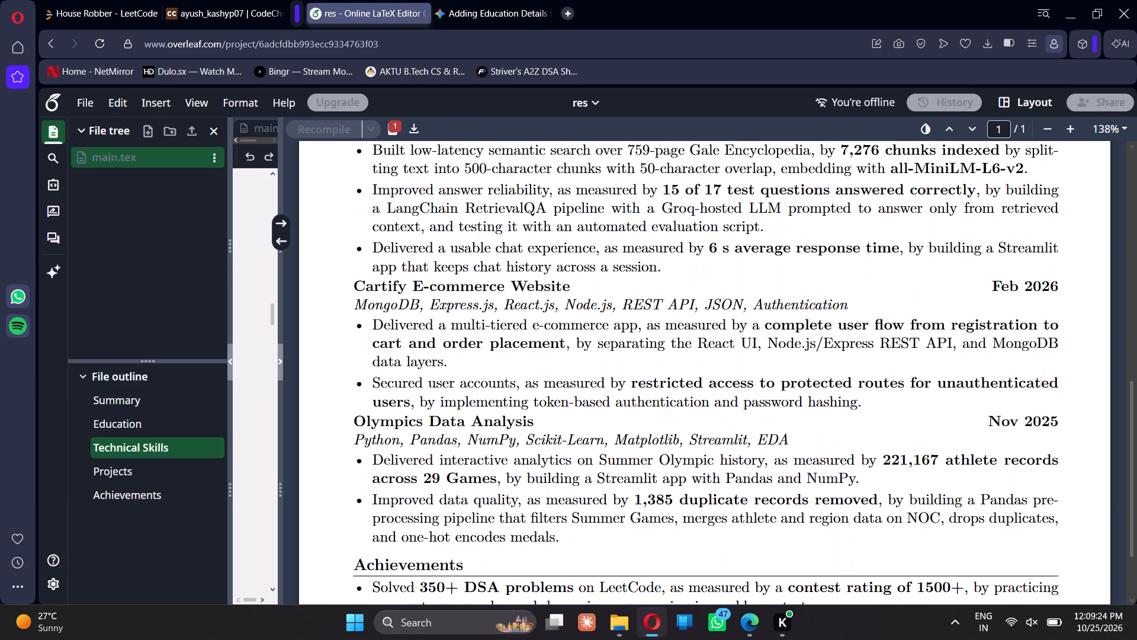
{"action": "scroll", "coordinate": [643, 243], "scroll_direction": "down", "scroll_amount": 2}
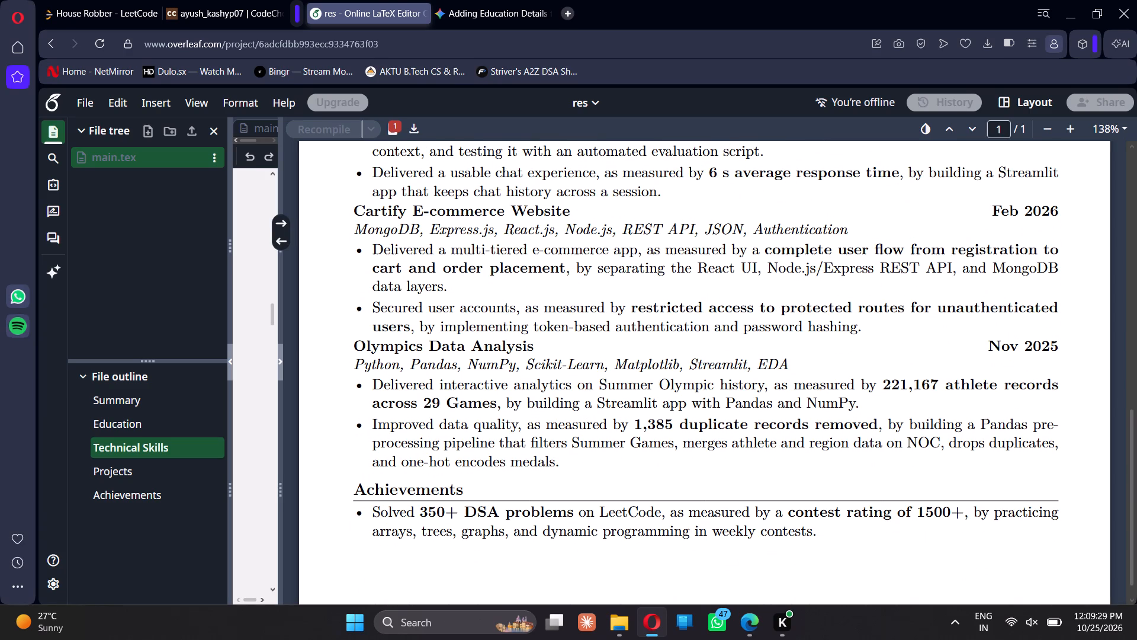
{"action": "scroll", "coordinate": [511, 392], "scroll_direction": "down", "scroll_amount": 1}
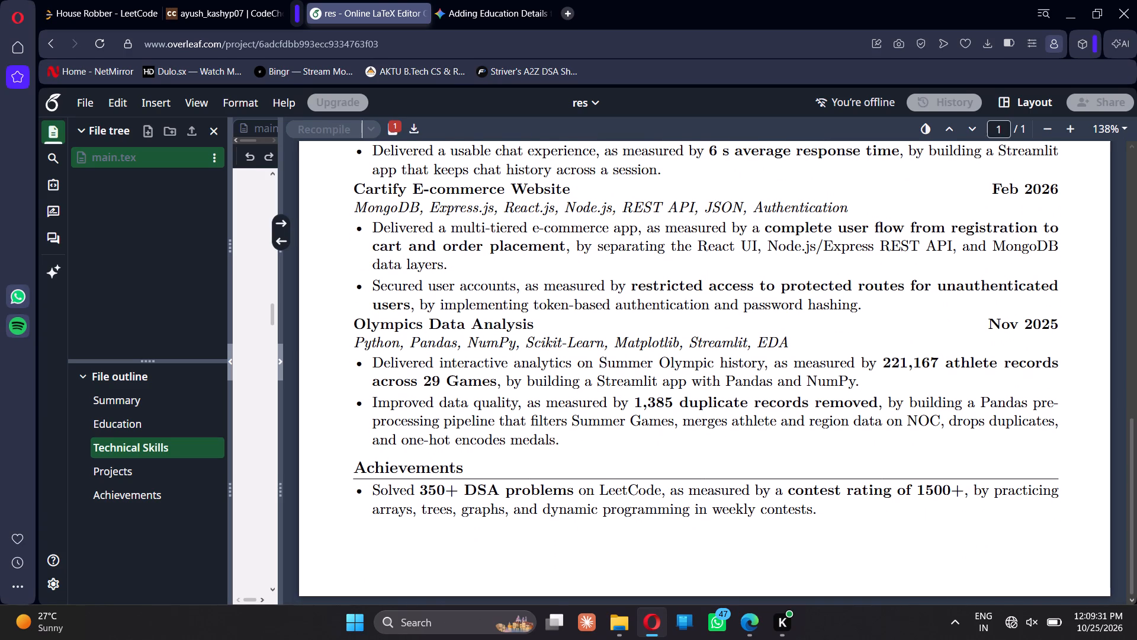
{"action": "left_click_drag", "start_coordinate": [814, 363], "coordinate": [765, 388]}
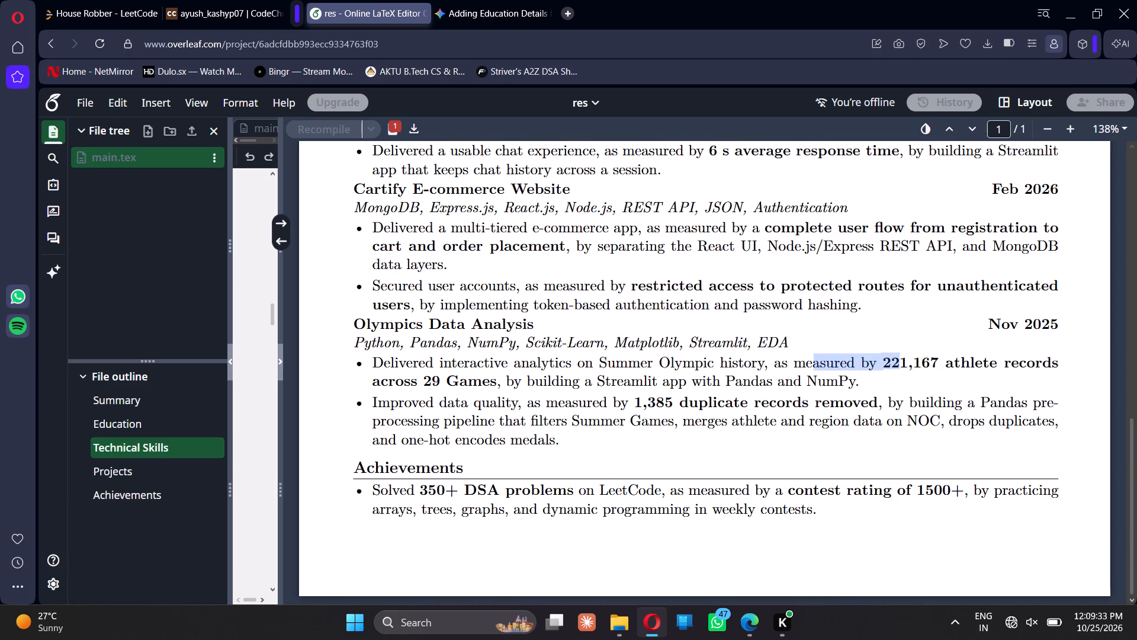
{"action": "left_click_drag", "start_coordinate": [765, 388], "coordinate": [660, 387]}
{"action": "left_click", "coordinate": [562, 403]}
{"action": "scroll", "coordinate": [562, 403], "scroll_direction": "down", "scroll_amount": 1}
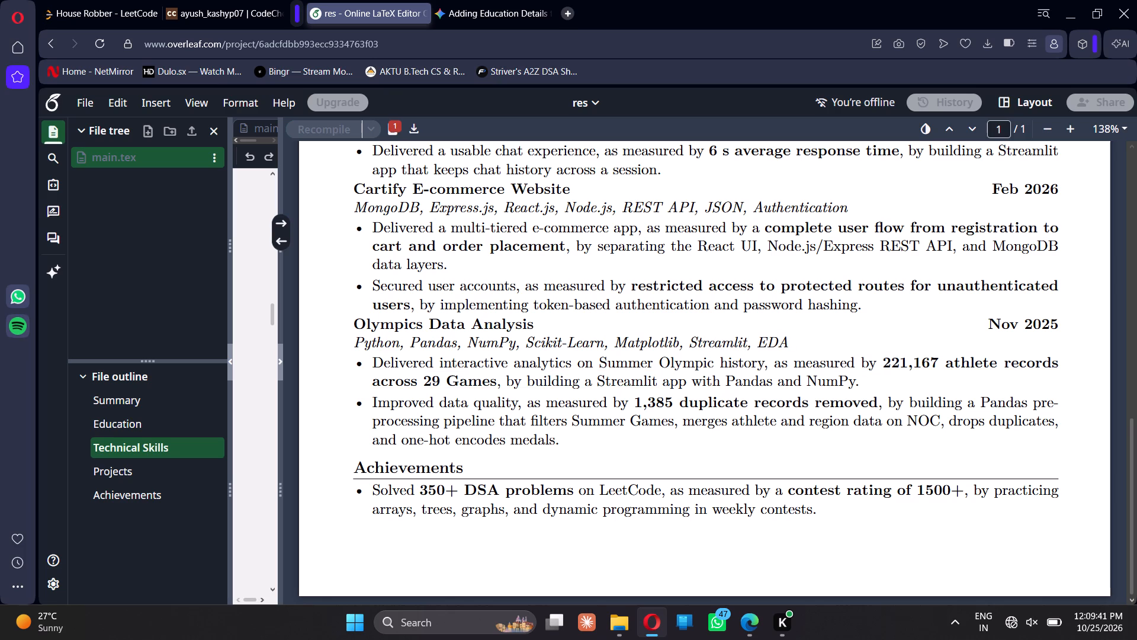
{"action": "scroll", "coordinate": [536, 499], "scroll_direction": "up", "scroll_amount": 2}
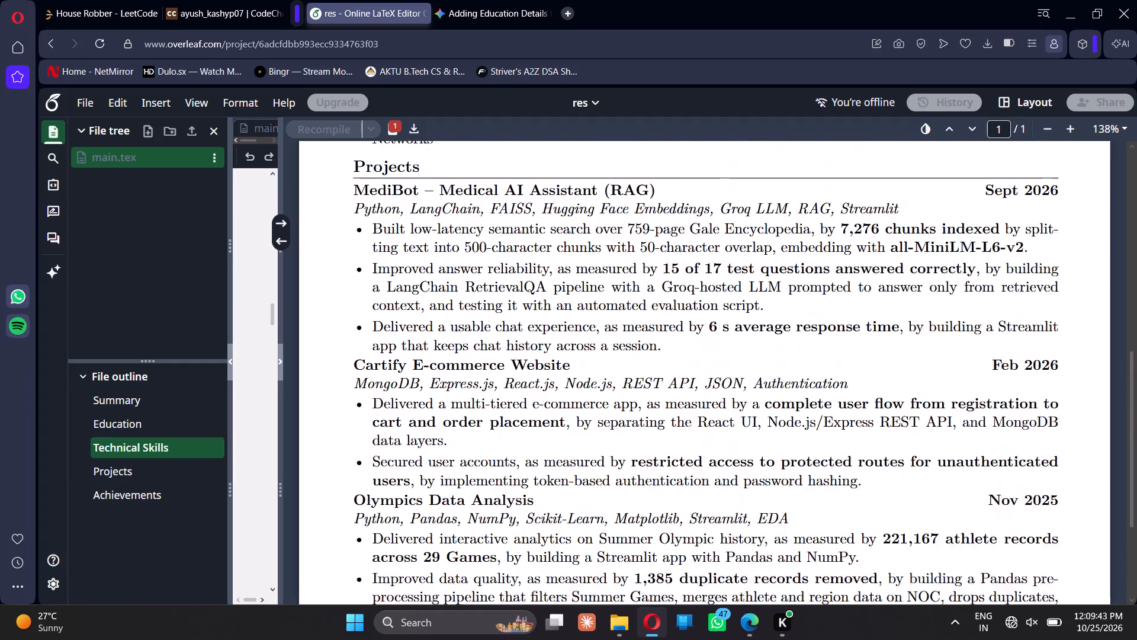
{"action": "scroll", "coordinate": [536, 499], "scroll_direction": "up", "scroll_amount": 3}
{"action": "scroll", "coordinate": [536, 499], "scroll_direction": "down", "scroll_amount": 3}
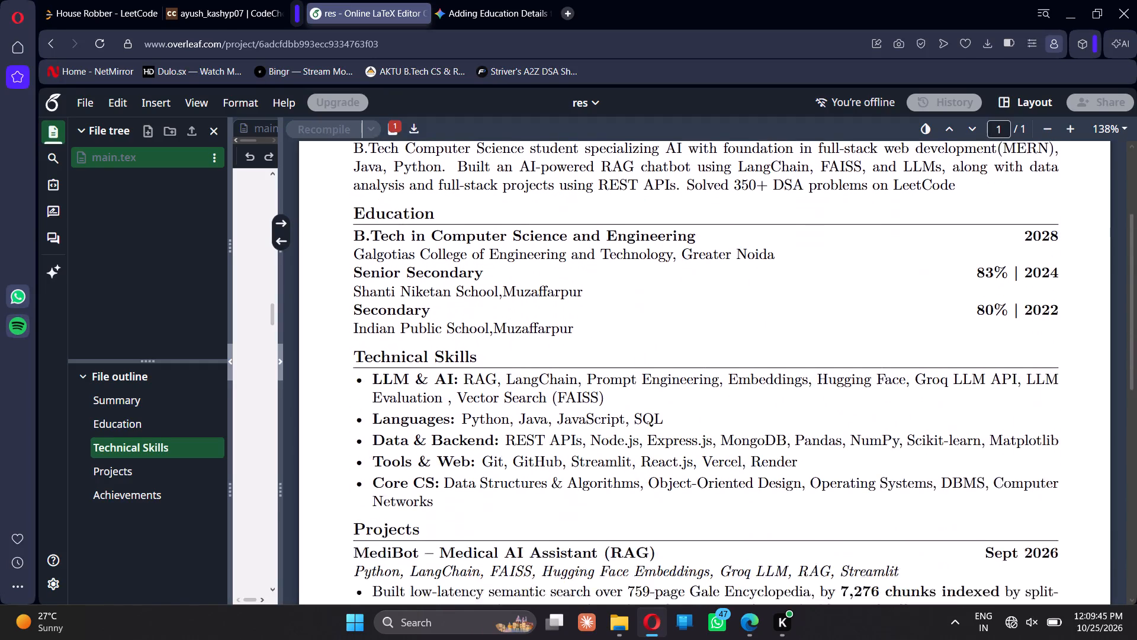
{"action": "scroll", "coordinate": [536, 499], "scroll_direction": "down", "scroll_amount": 7}
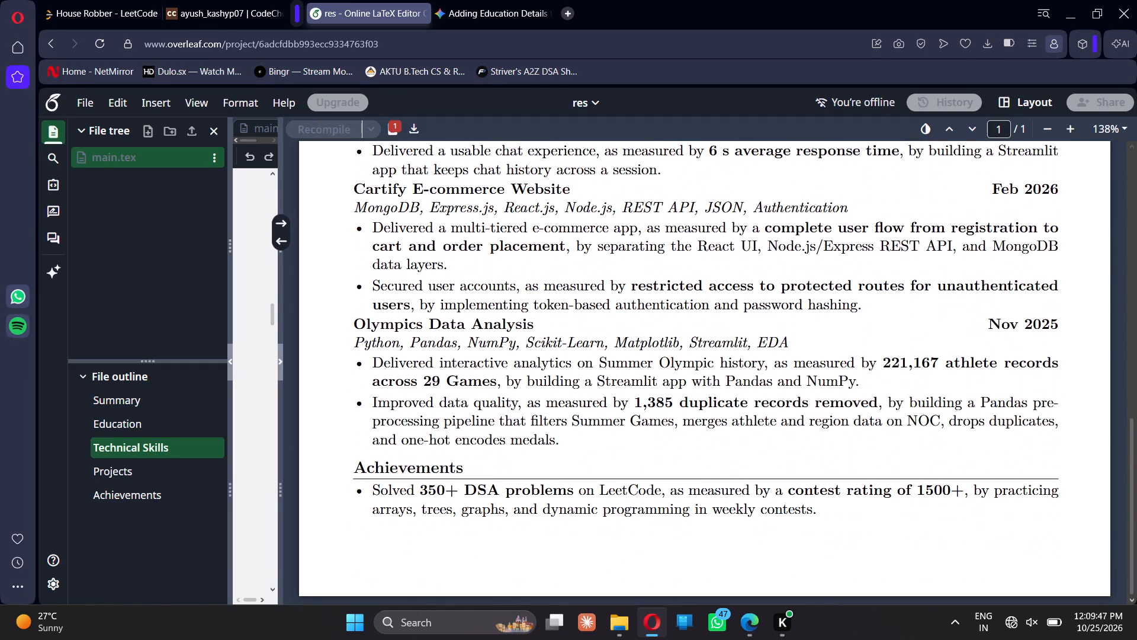